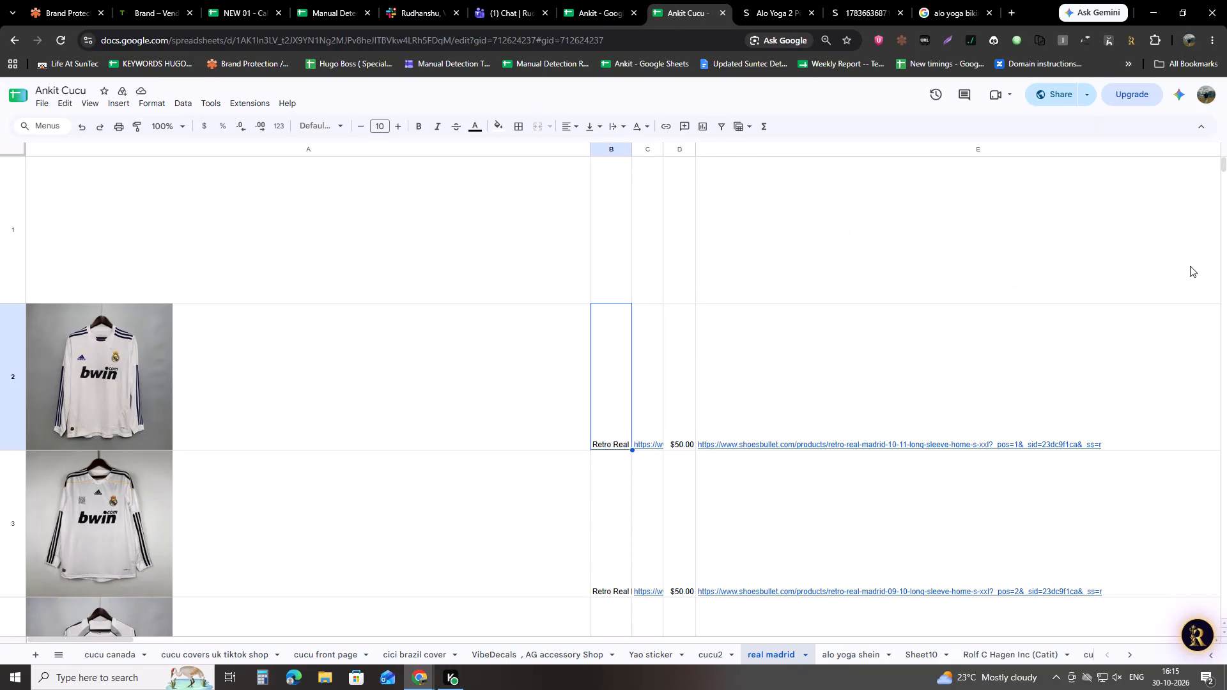
# Search the real madrid sheet for "retro".
pyautogui.hotkey('ctrl', 'f')
pyautogui.write('retro')
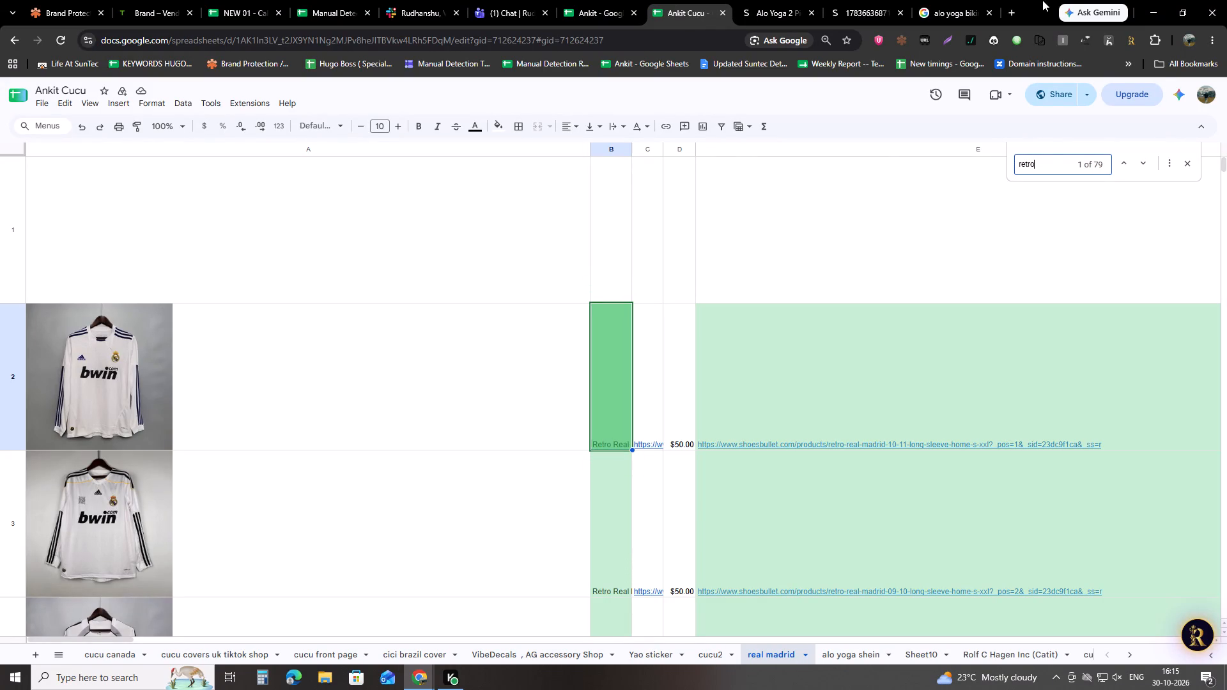
pyautogui.scroll(7, 397, 250)
pyautogui.click(661, 249)
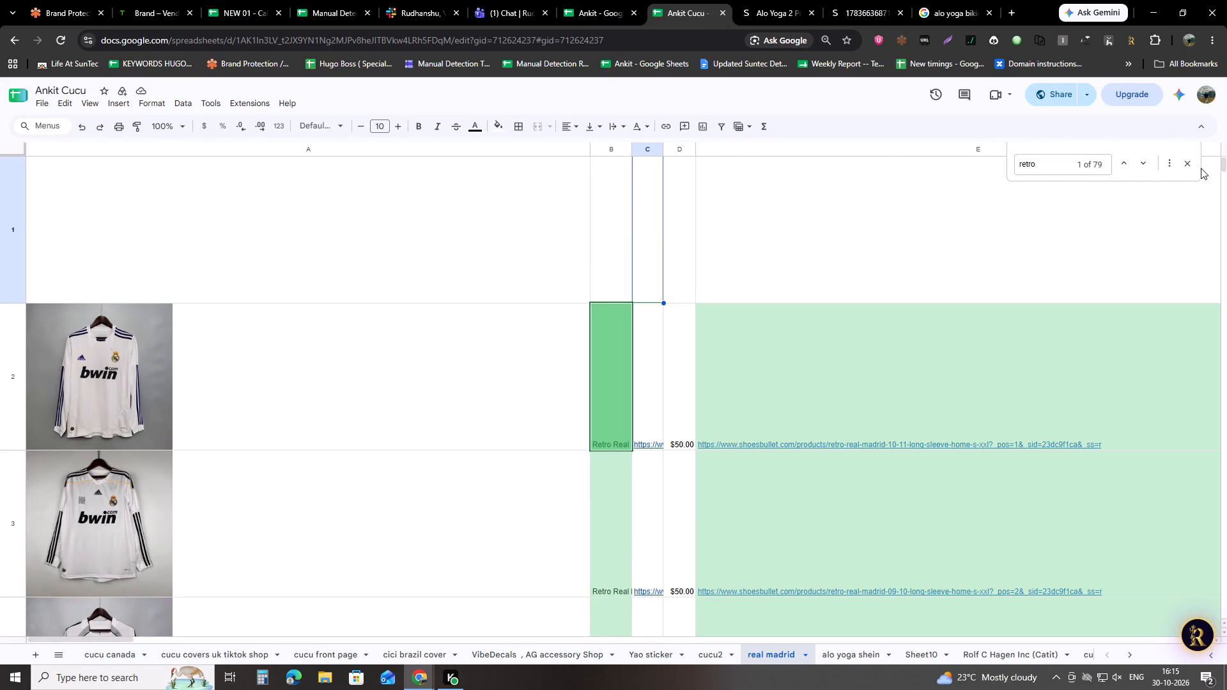
pyautogui.click(1182, 164)
# Create a filter view over the whole real madrid sheet, showing only rows whose column B product name contains "retro".
pyautogui.hotkey('ctrl', 'a')
pyautogui.hotkey('ctrl', 'a')
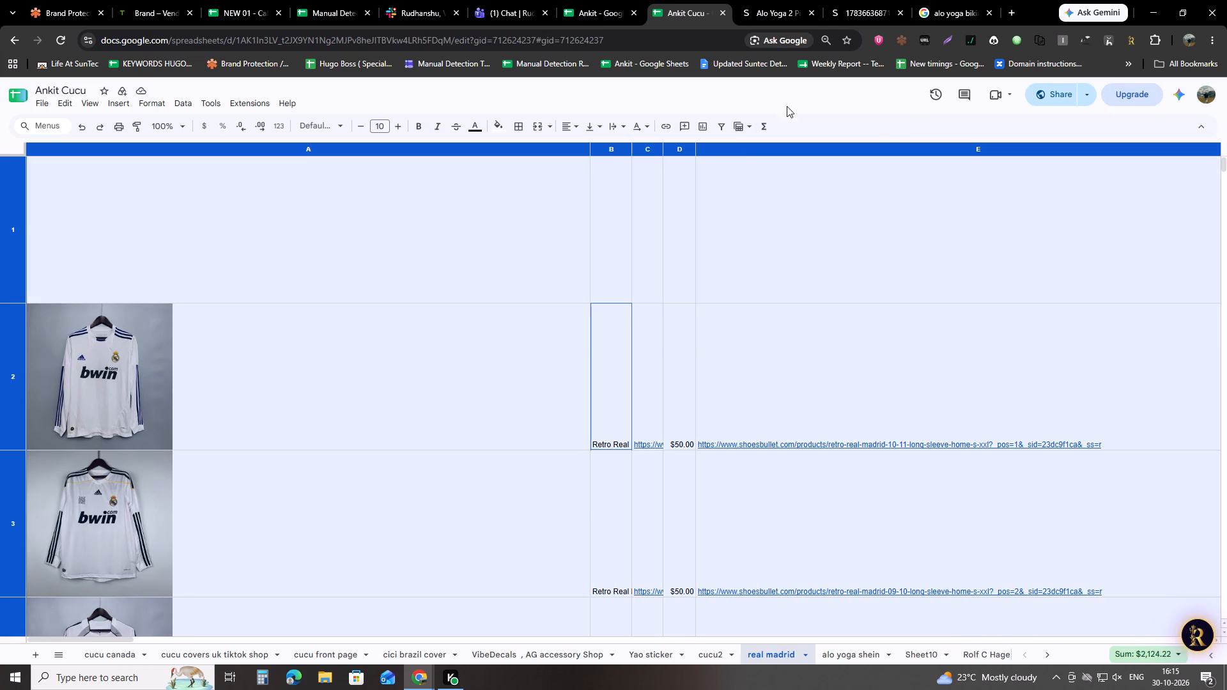
pyautogui.click(745, 126)
pyautogui.click(780, 172)
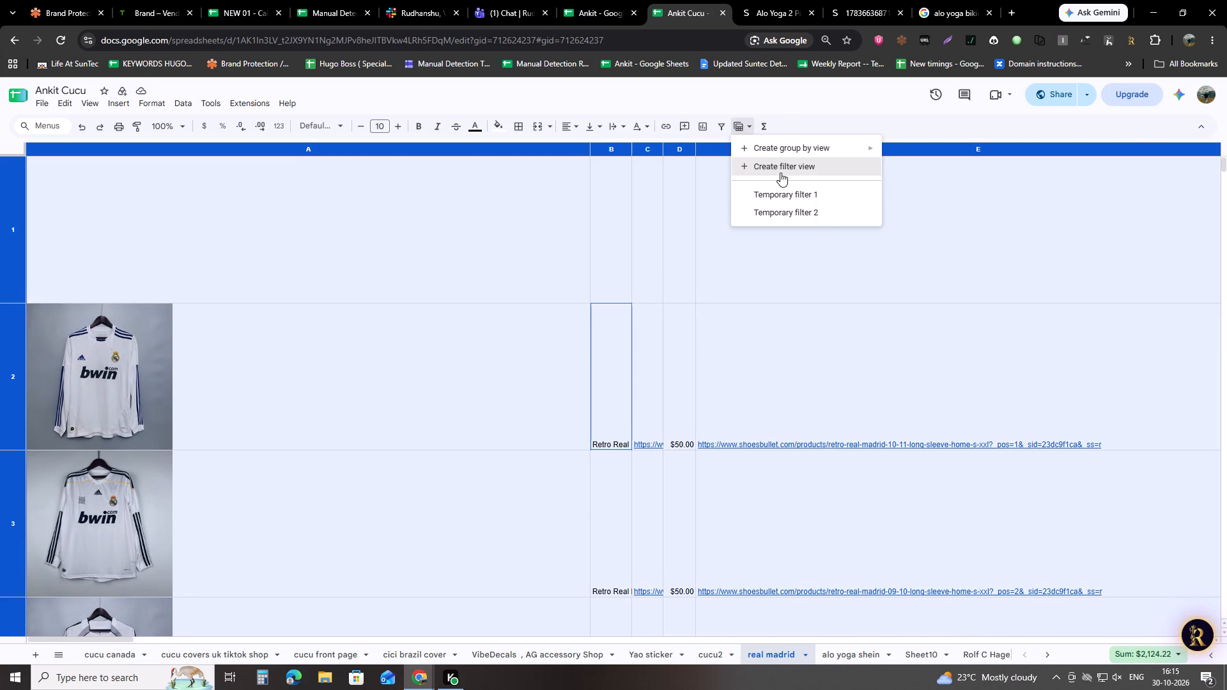
pyautogui.click(628, 314)
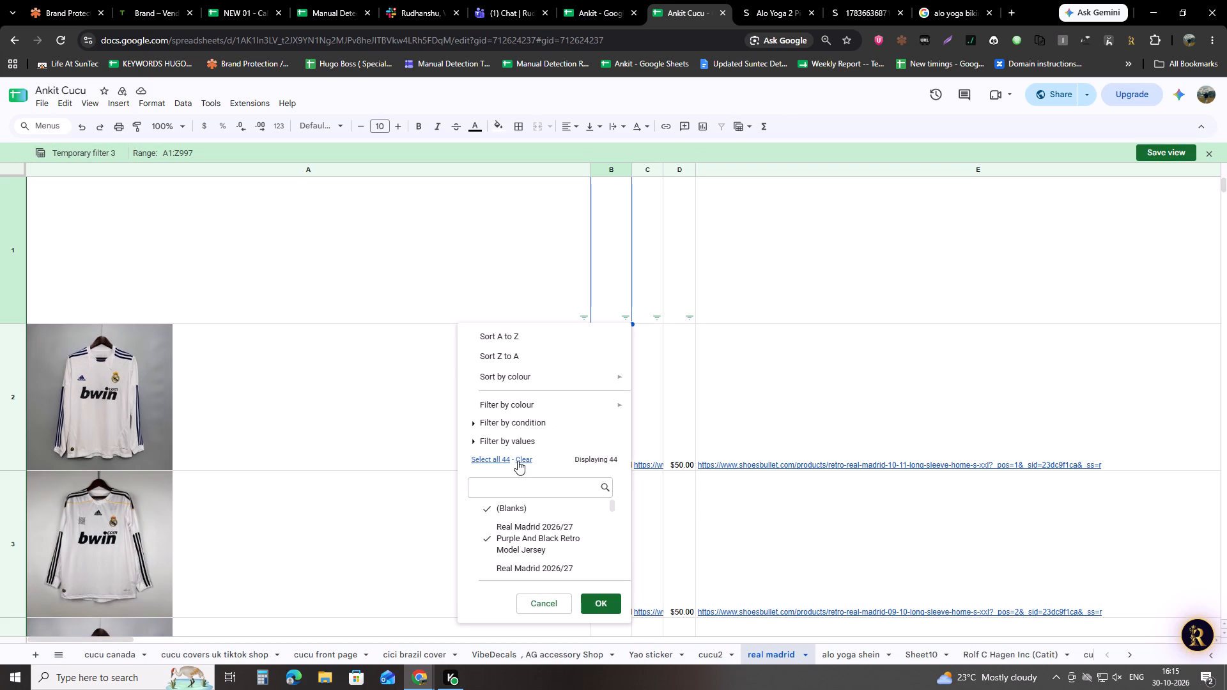
pyautogui.click(517, 461)
pyautogui.click(524, 482)
pyautogui.write('retro')
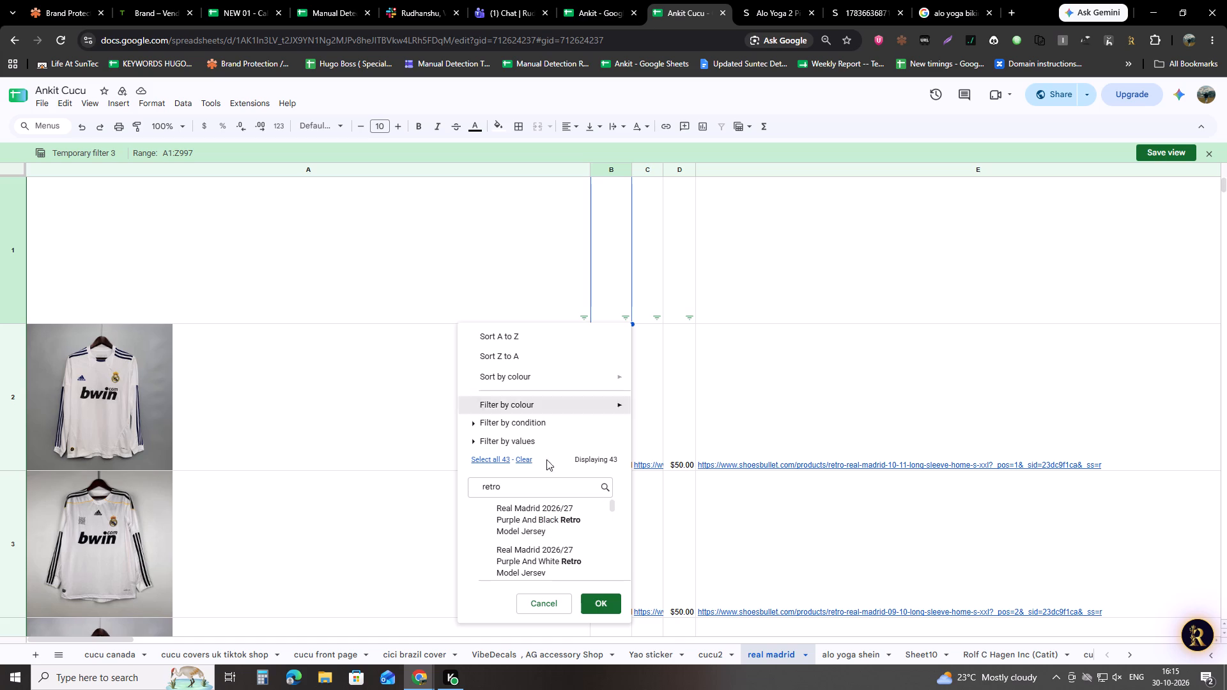
pyautogui.click(489, 459)
pyautogui.click(591, 595)
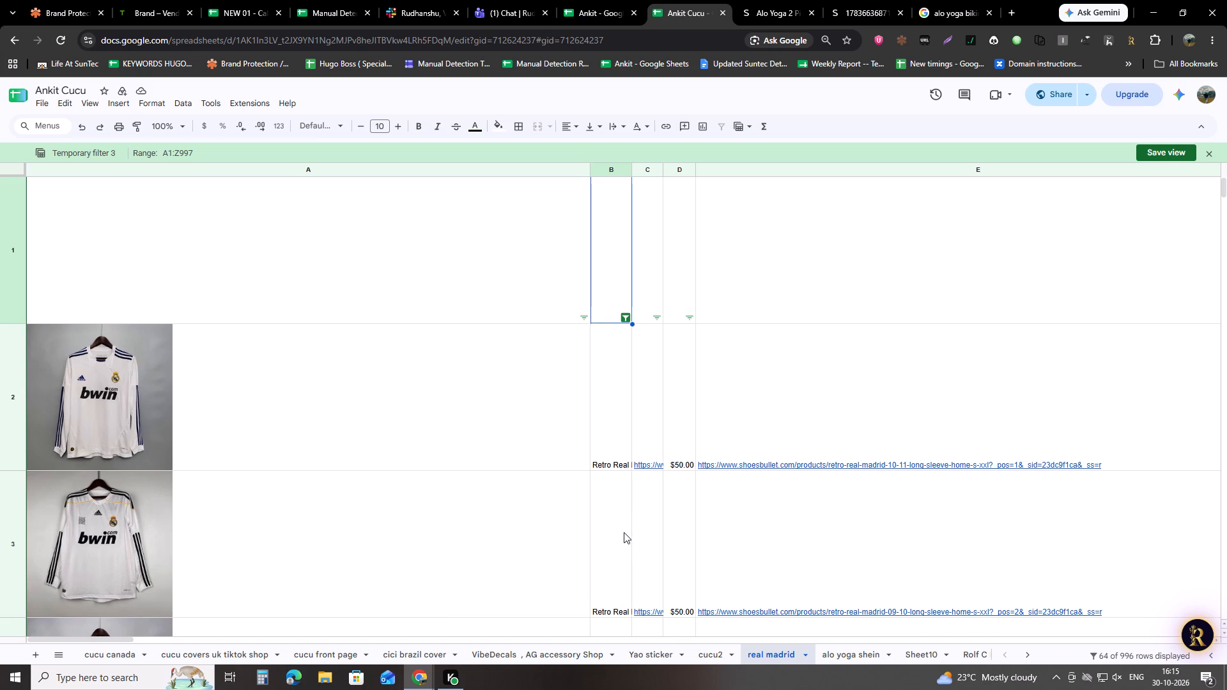
# Search the filtered real madrid sheet for "retro".
pyautogui.hotkey('ctrl', 'f')
pyautogui.write('re')
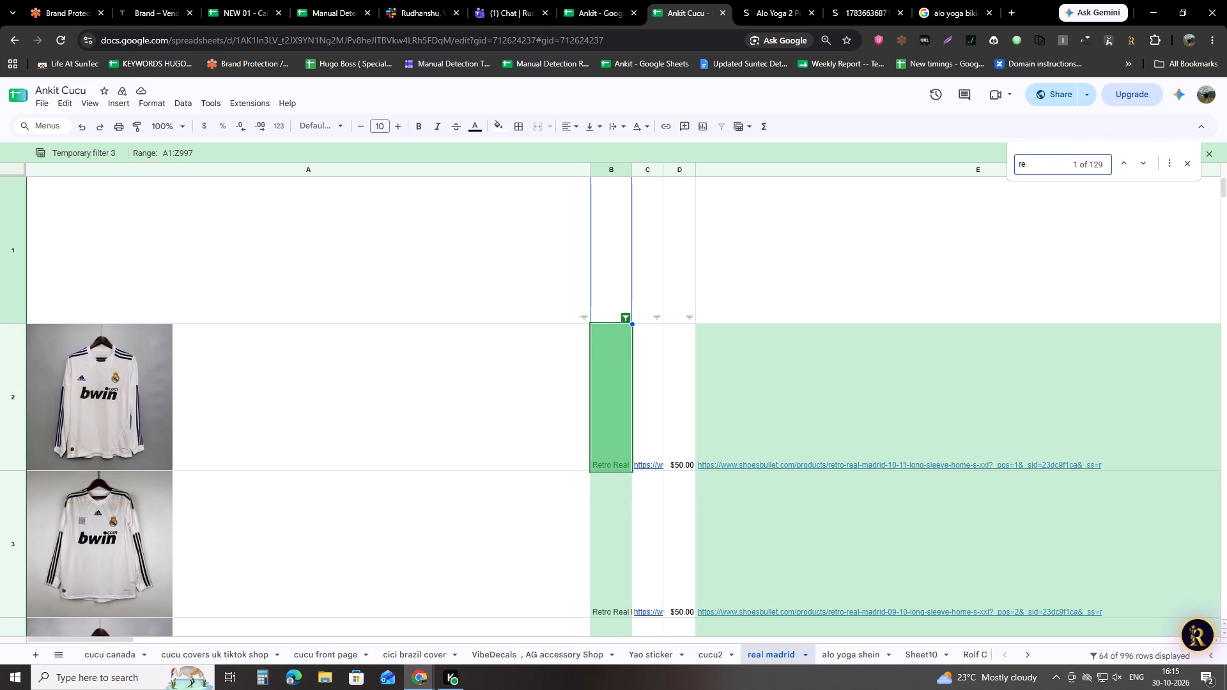
pyautogui.write('tro')
# Examine the filtered retro Real Madrid jersey rows, checking their product images, names, prices and links.
pyautogui.scroll(-4, 472, 528)
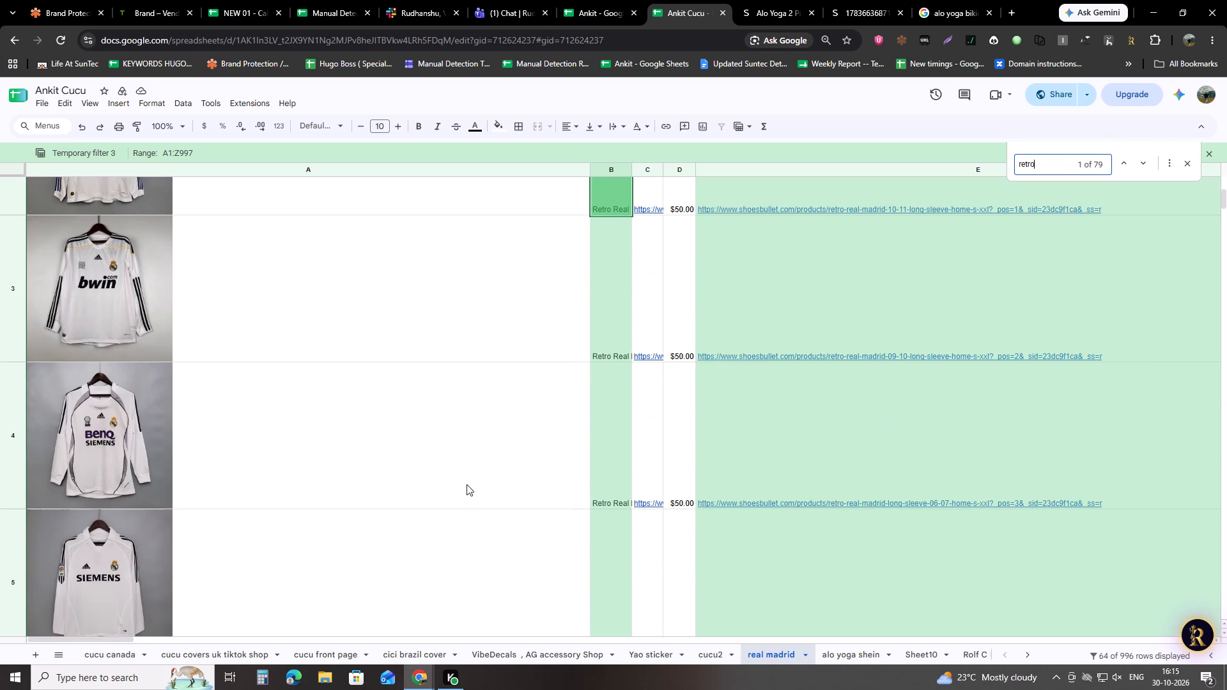
pyautogui.scroll(-3, 590, 402)
pyautogui.scroll(-5, 294, 372)
pyautogui.scroll(-3, 196, 293)
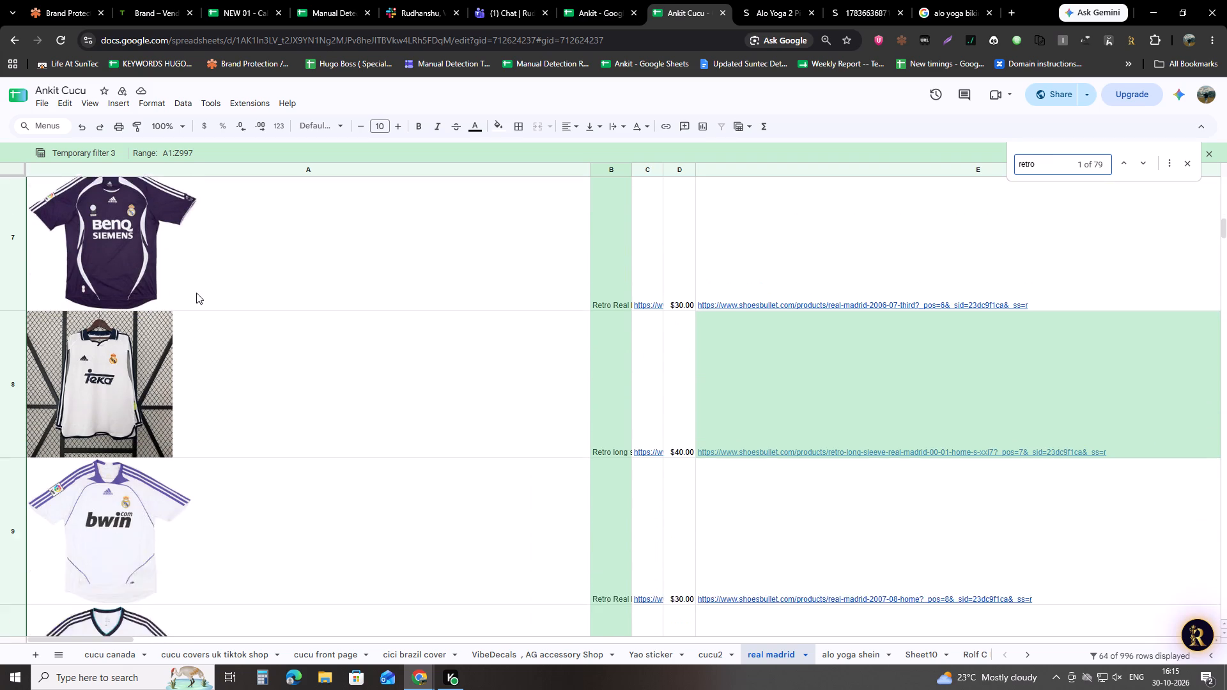
pyautogui.scroll(-4, 196, 293)
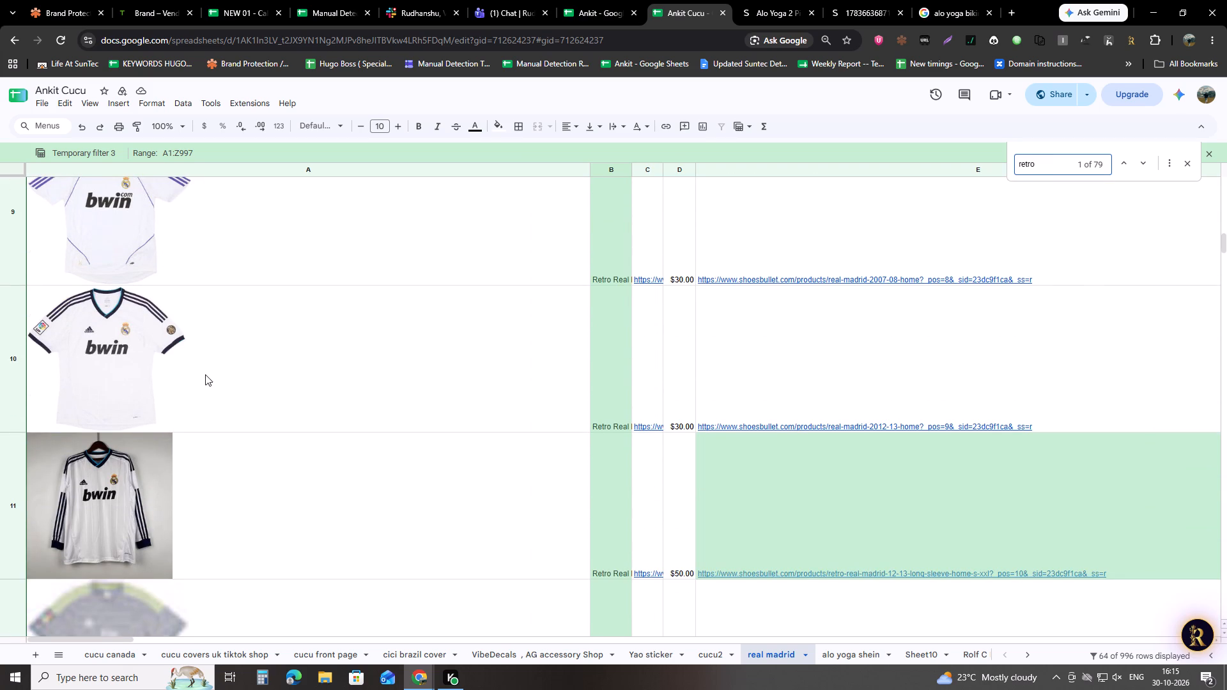
pyautogui.scroll(-4, 229, 397)
pyautogui.scroll(-8, 254, 480)
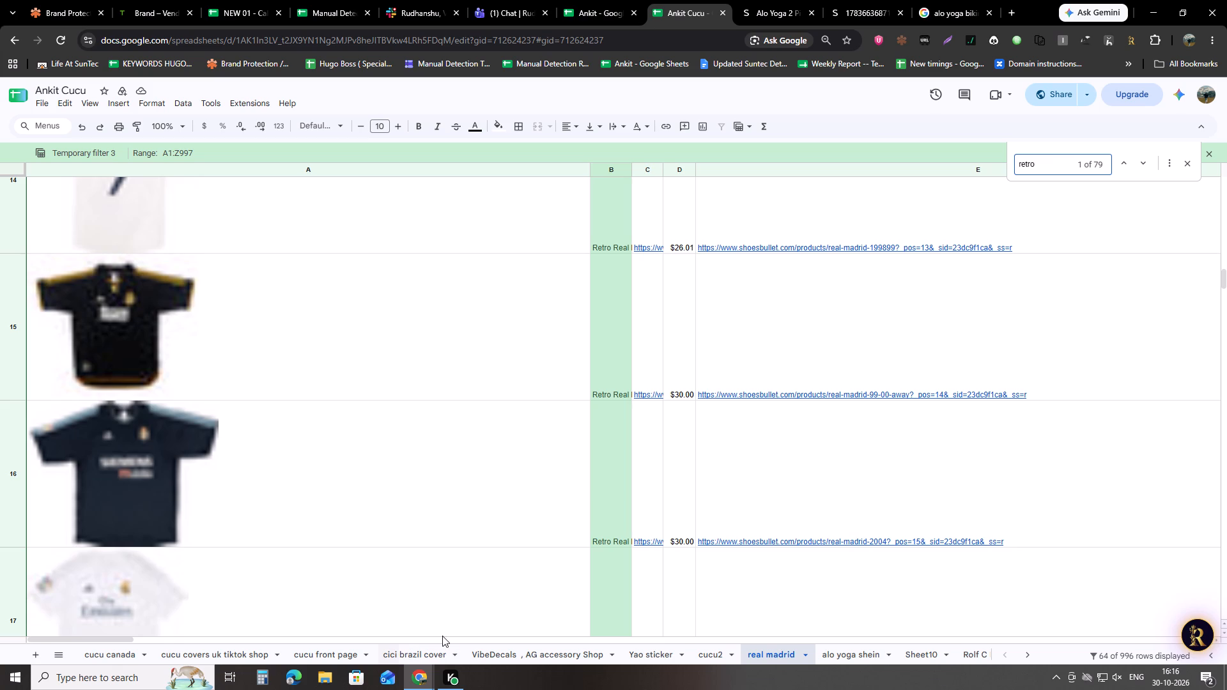
pyautogui.scroll(-9, 36, 544)
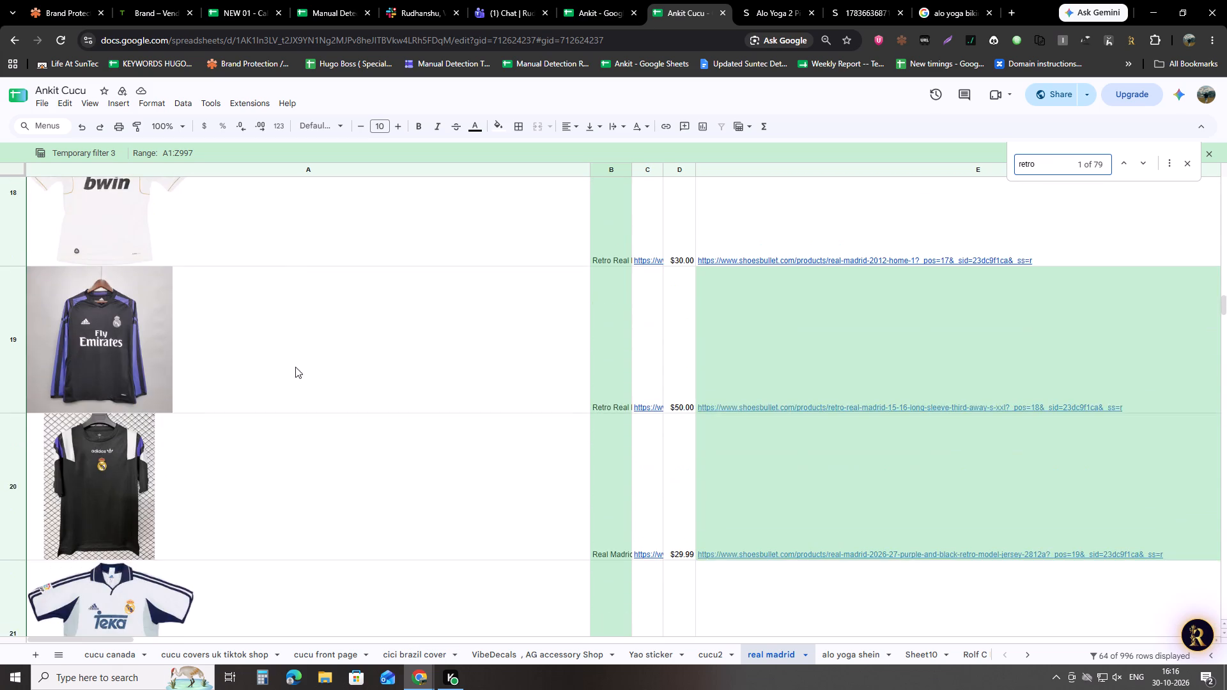
pyautogui.scroll(-5, 267, 358)
pyautogui.scroll(-17, 472, 267)
pyautogui.scroll(-6, 465, 355)
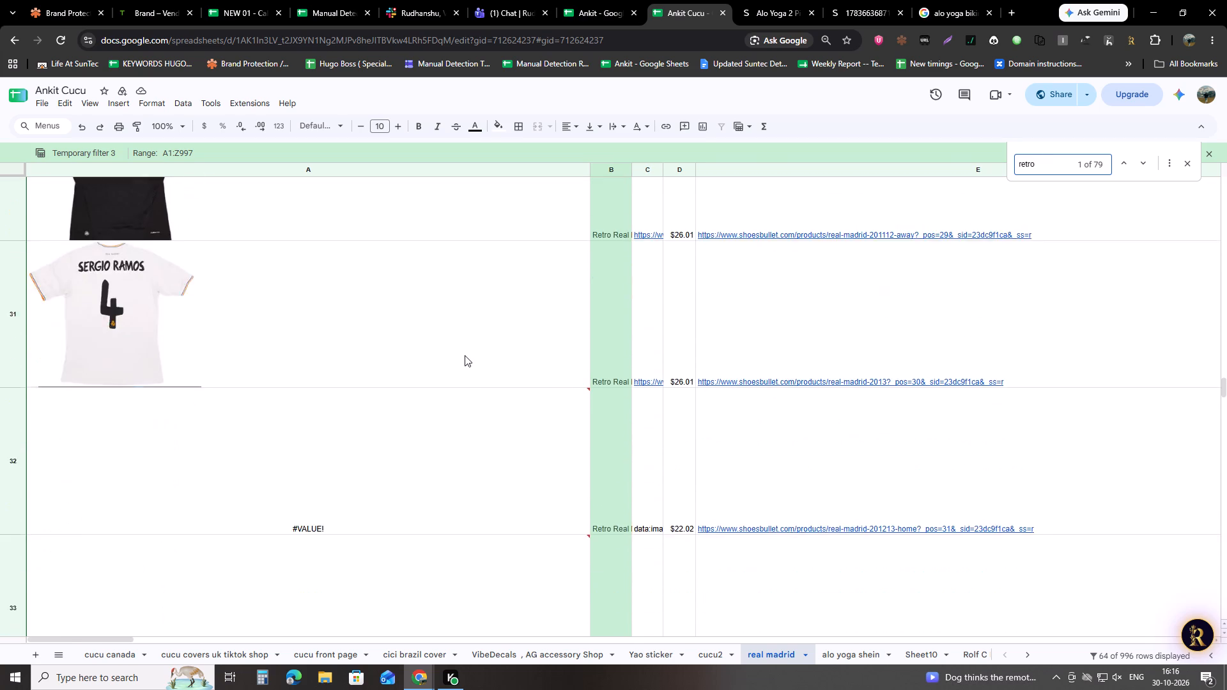
pyautogui.scroll(-6, 465, 355)
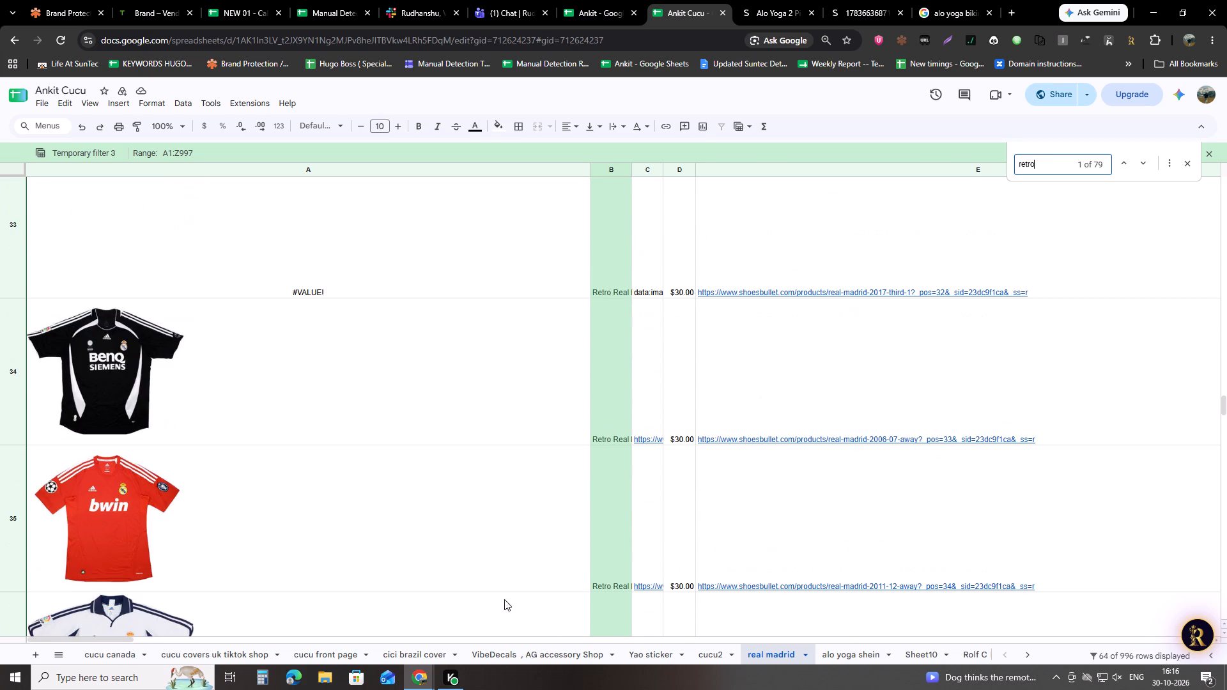
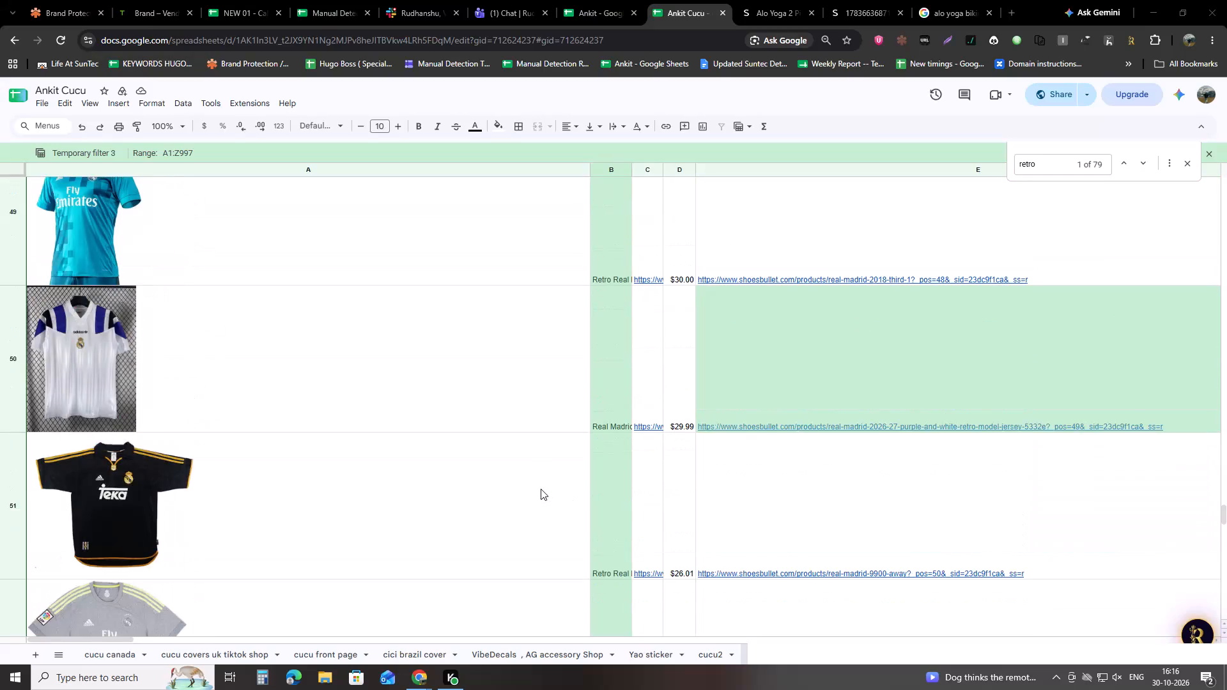
# Examine the lower rows of the filtered retro Real Madrid listings, checking their product images, prices and links.
pyautogui.scroll(-19, 500, 445)
pyautogui.scroll(-6, 489, 451)
pyautogui.scroll(5, 489, 451)
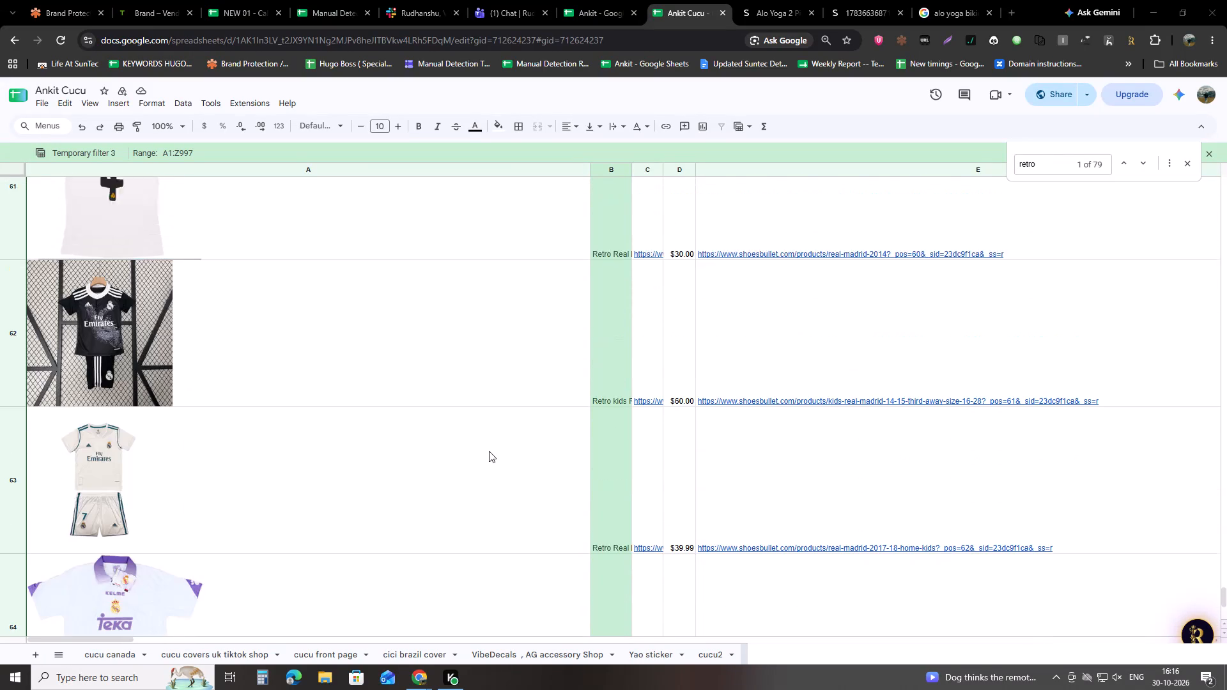
pyautogui.scroll(2, 489, 451)
pyautogui.scroll(-19, 489, 451)
pyautogui.scroll(-6, 488, 459)
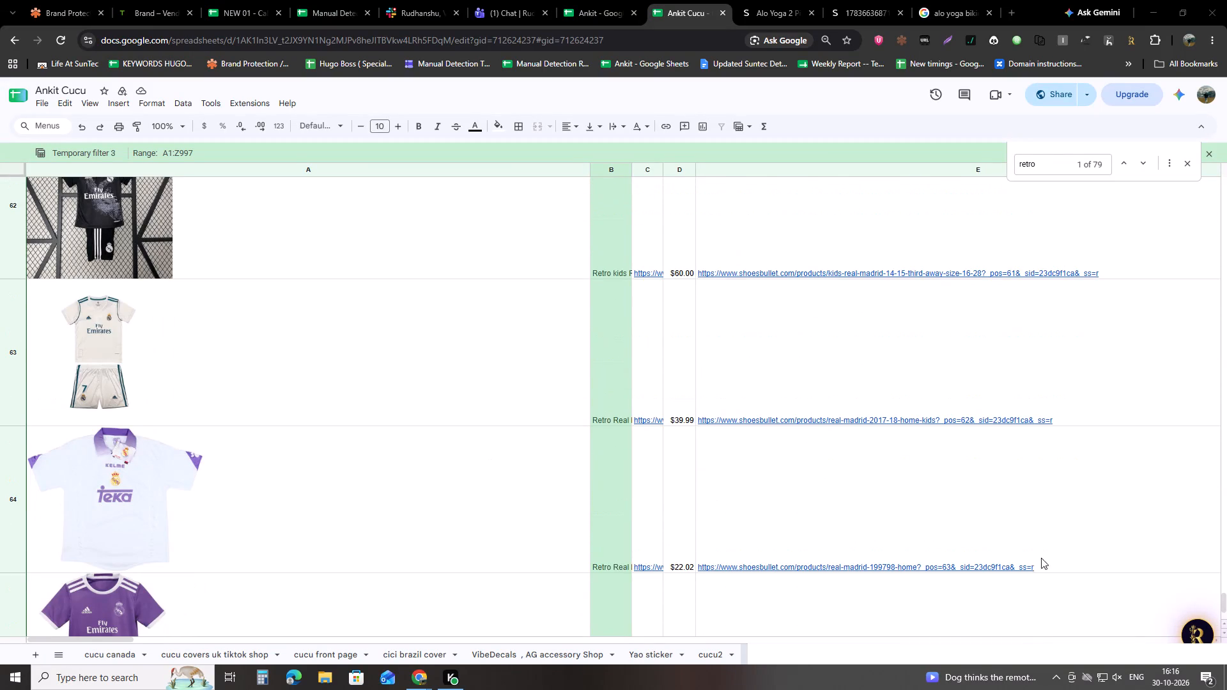
pyautogui.scroll(7, 762, 464)
pyautogui.scroll(20, 798, 405)
pyautogui.scroll(20, 798, 405)
pyautogui.scroll(6, 798, 405)
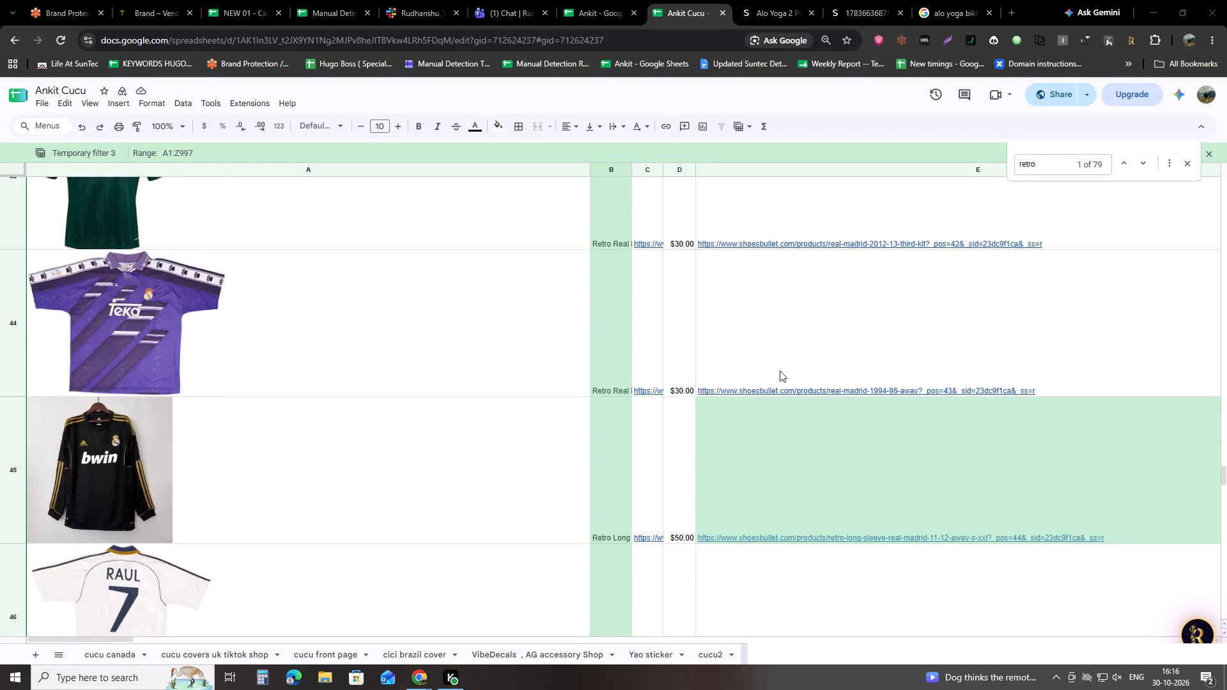
# Copy all the filtered column E product links in the real madrid sheet, from row 2 to the last row.
pyautogui.scroll(20, 780, 371)
pyautogui.scroll(20, 780, 371)
pyautogui.scroll(20, 780, 371)
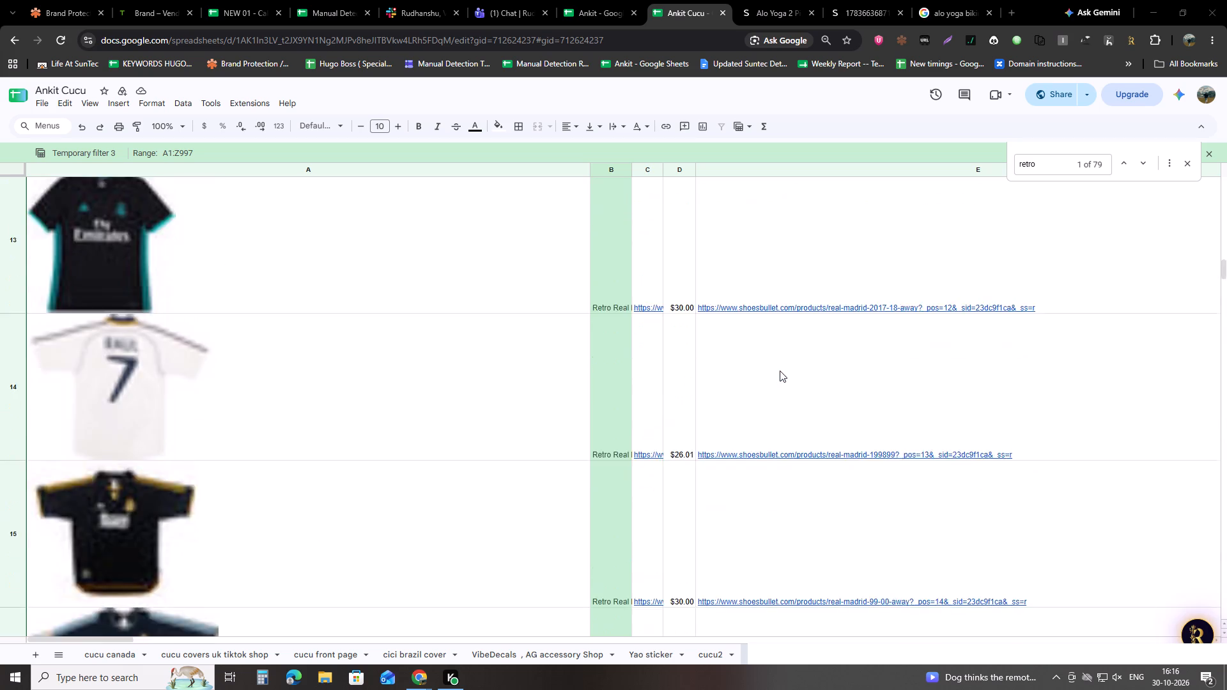
pyautogui.scroll(20, 780, 371)
pyautogui.scroll(19, 780, 371)
pyautogui.click(819, 410)
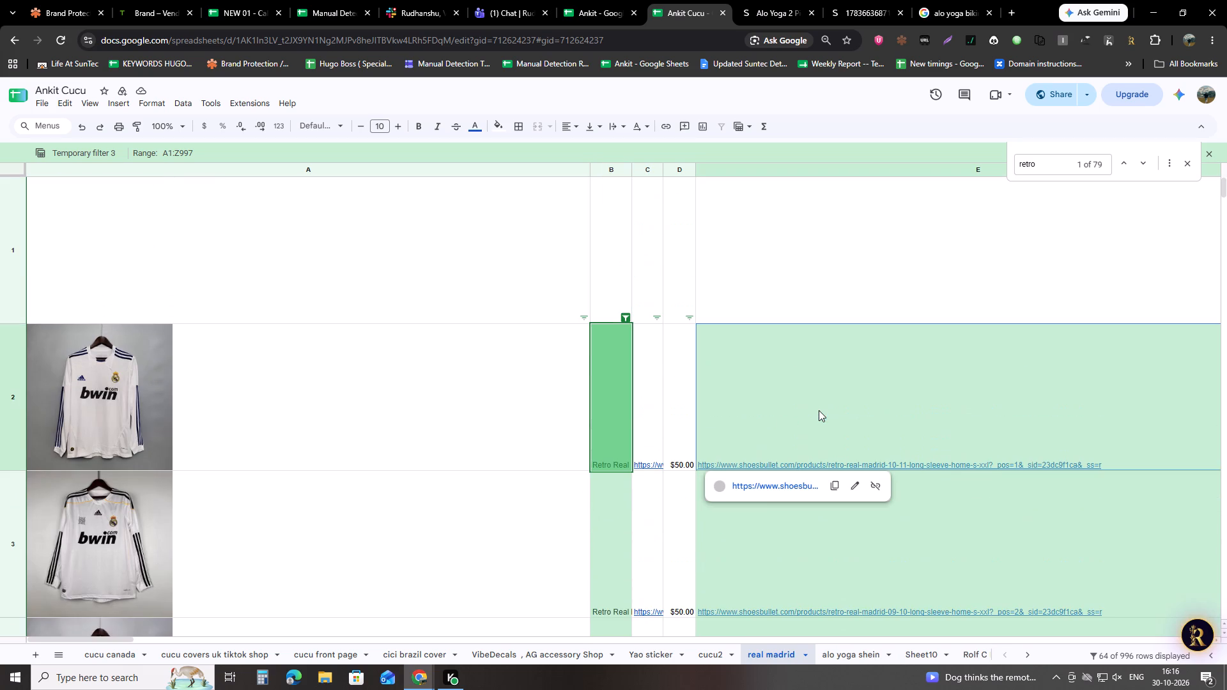
pyautogui.hotkey('ctrl', 'shift', 'Down')
pyautogui.hotkey('ctrl', 'shift', 'Down')
pyautogui.hotkey('ctrl', 'shift', 'Down')
pyautogui.hotkey('ctrl', 'shift', 'Down')
pyautogui.hotkey('ctrl', 'shift', 'Down')
pyautogui.hotkey('ctrl', 'shift', 'Down')
pyautogui.hotkey('ctrl', 'shift', 'Down')
pyautogui.hotkey('ctrl', 'shift', 'Down')
pyautogui.hotkey('ctrl', 'shift', 'Down')
pyautogui.hotkey('ctrl', 'shift', 'Down')
pyautogui.hotkey('ctrl', 'shift', 'Down')
pyautogui.hotkey('ctrl', 'shift', 'Down')
pyautogui.hotkey('ctrl', 'shift', 'Down')
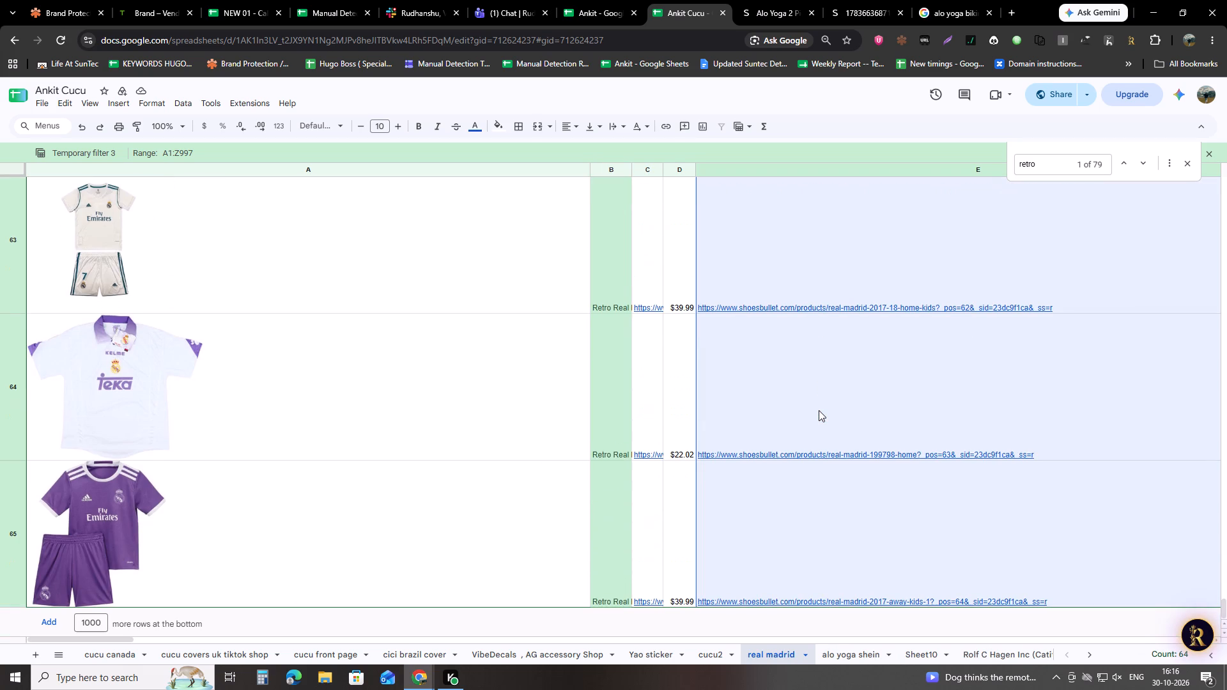
pyautogui.hotkey('ctrl', 'c')
pyautogui.hotkey('ctrl', 'c')
pyautogui.hotkey('ctrl', 'c')
pyautogui.hotkey('ctrl', 'c')
pyautogui.hotkey('ctrl', 'c')
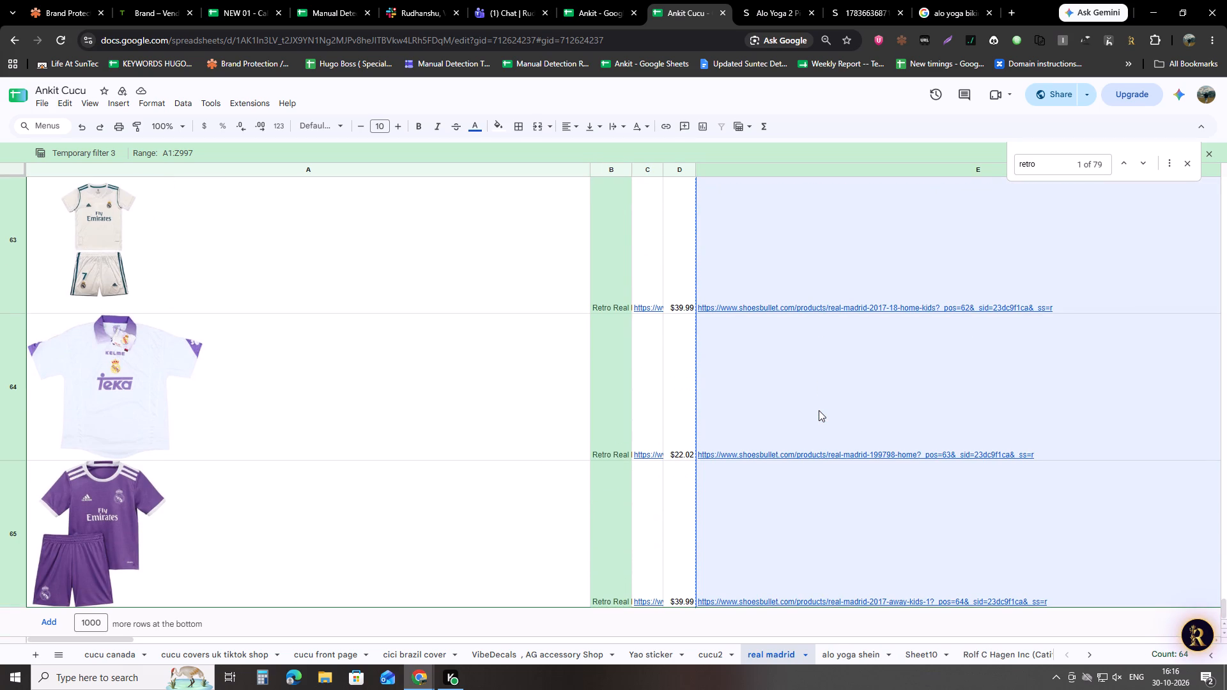
pyautogui.hotkey('ctrl', 'c')
pyautogui.click(334, 0)
pyautogui.click(438, 344)
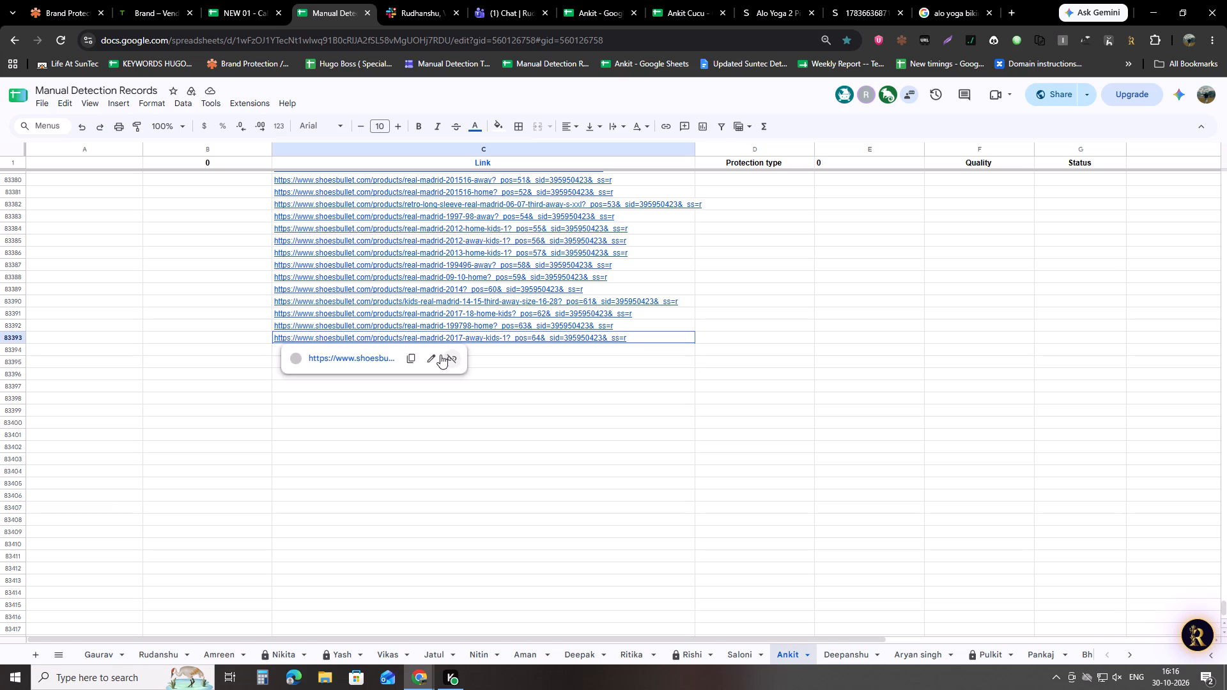
pyautogui.click(493, 355)
pyautogui.click(495, 349)
pyautogui.click(487, 383)
pyautogui.click(494, 349)
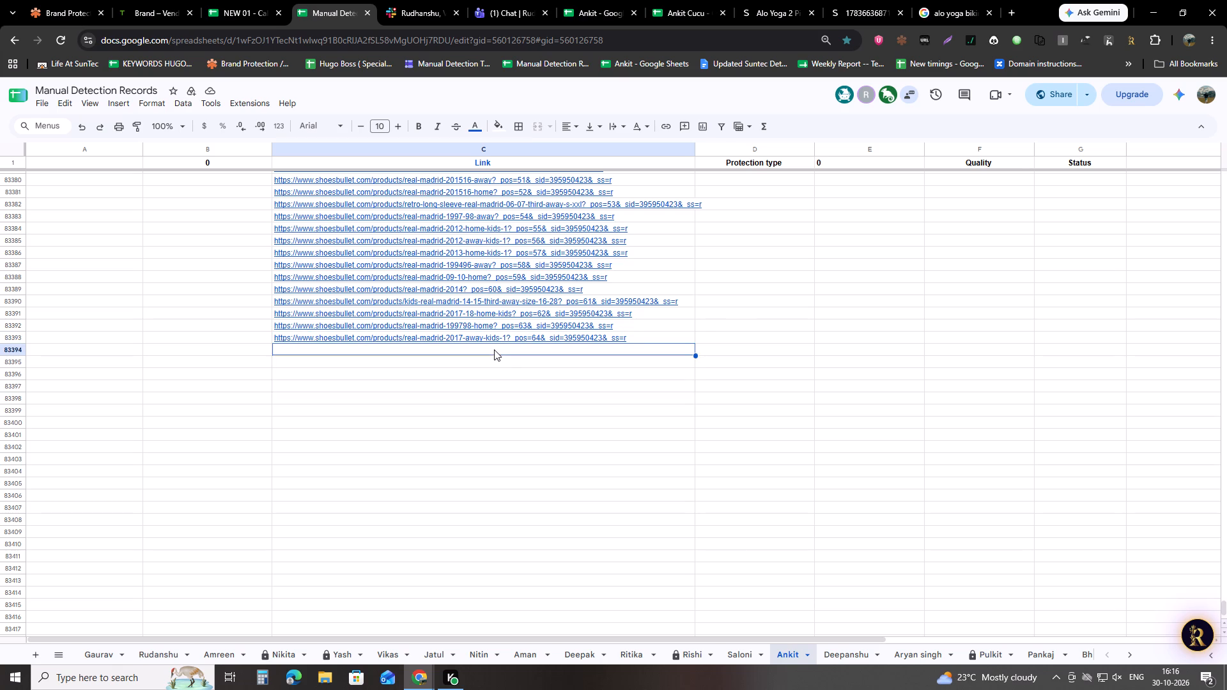
pyautogui.hotkey('ctrl', 'v')
# Select the whole contiguous block of shoesbullet.com Real Madrid links in the Link column, starting at row 83266.
pyautogui.hotkey('ctrl', 'space')
pyautogui.scroll(13, 490, 379)
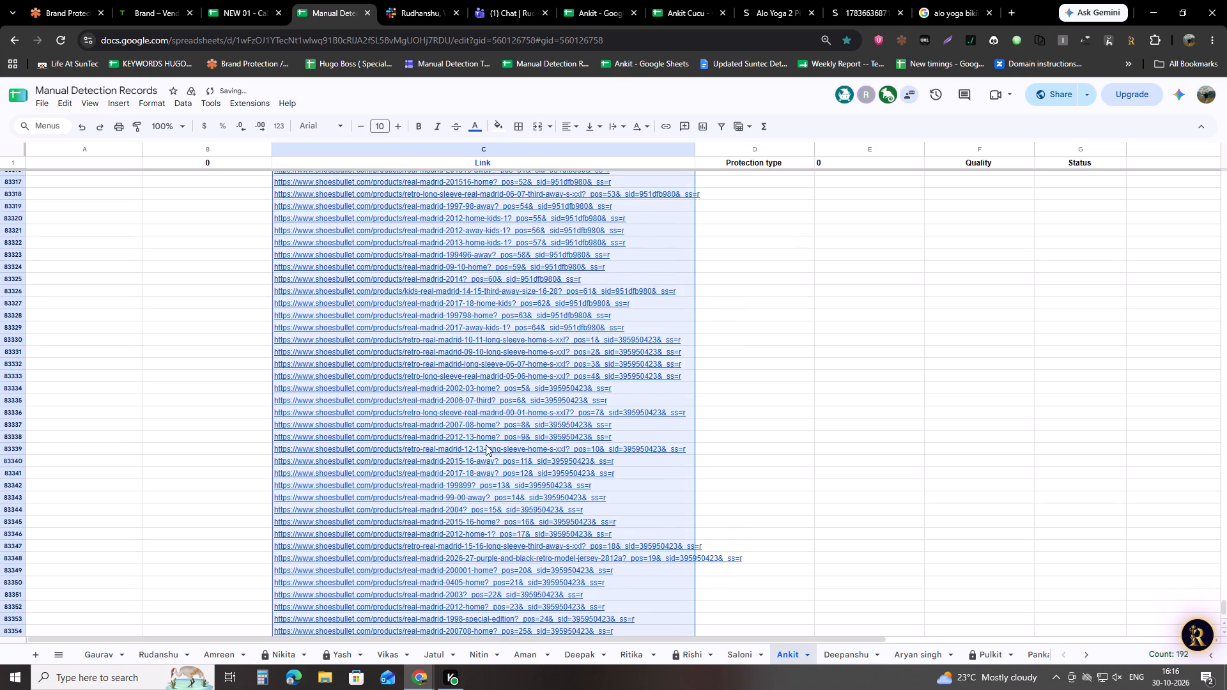
pyautogui.scroll(11, 486, 440)
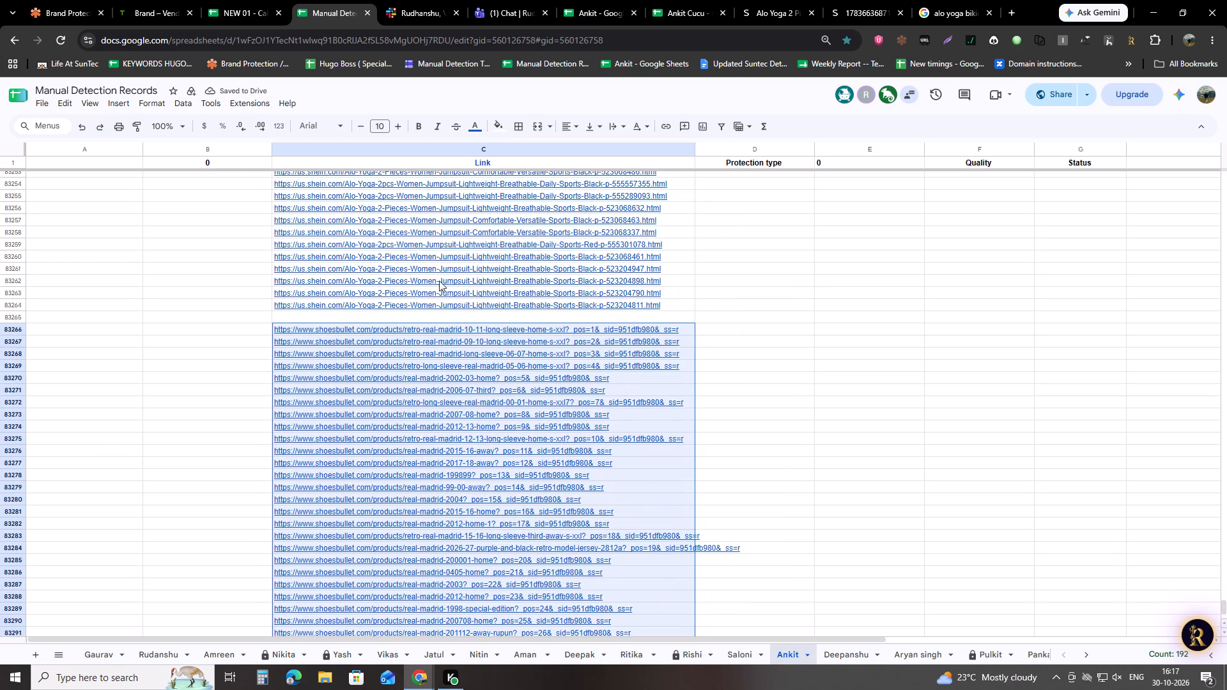
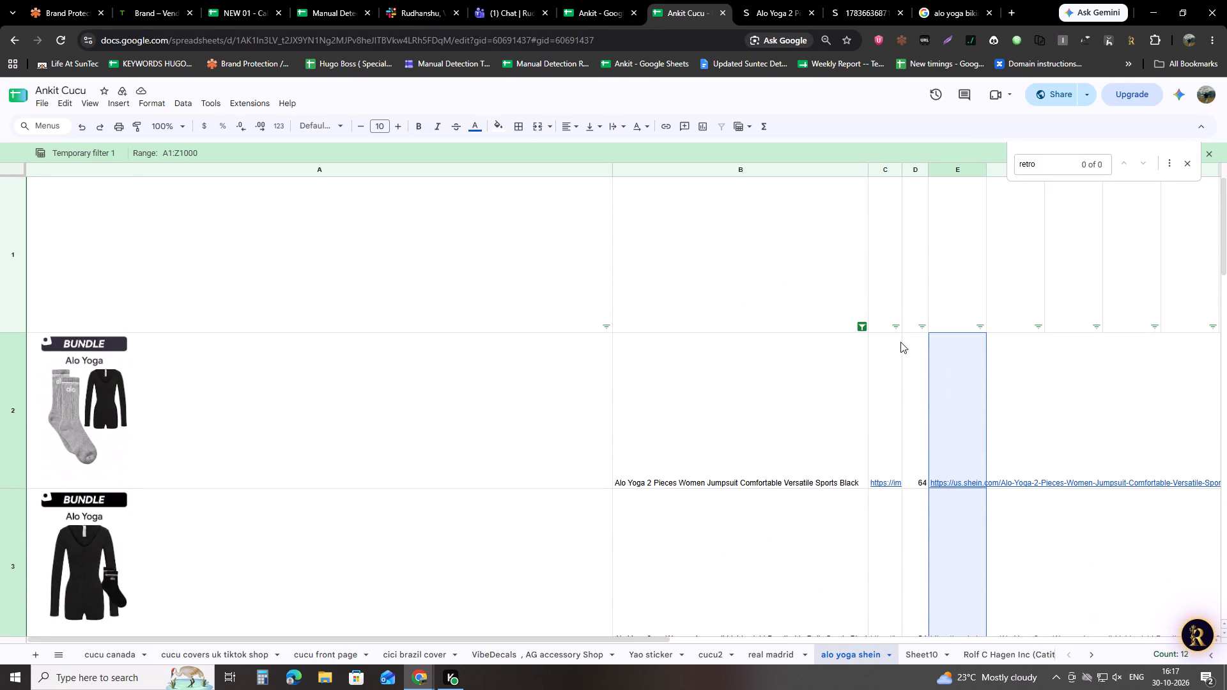
# Reset the column B filter in the alo yoga shein sheet so that all values are selected.
pyautogui.click(863, 324)
pyautogui.click(754, 471)
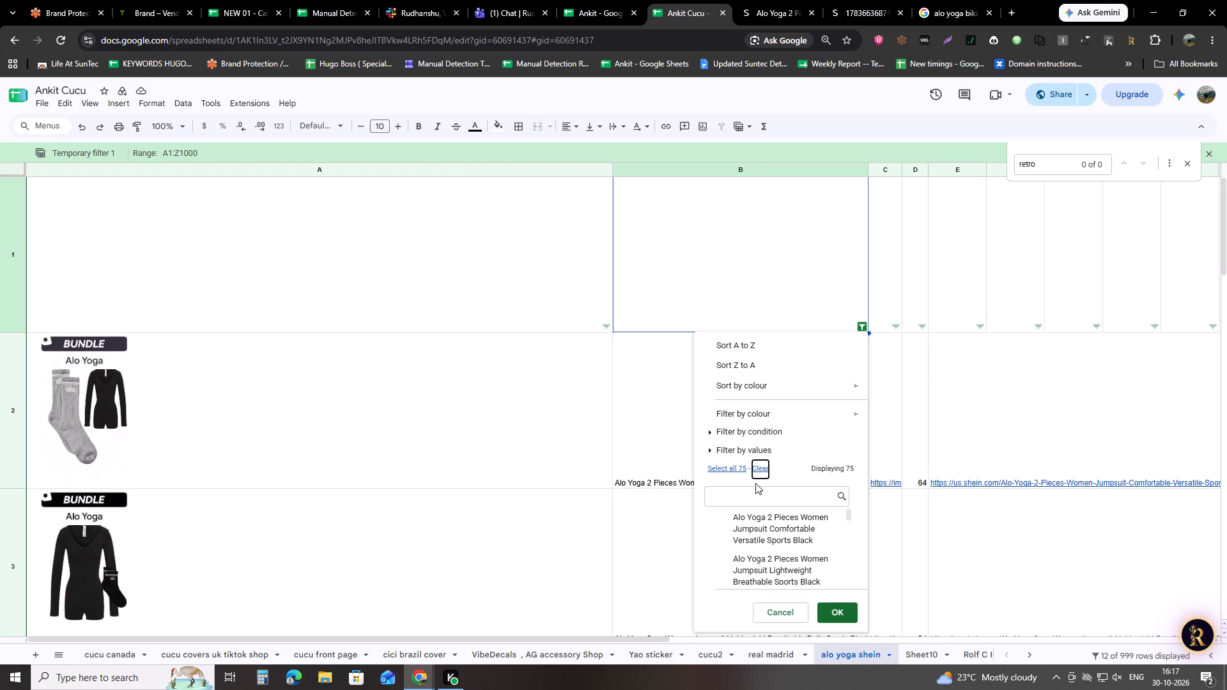
pyautogui.click(758, 494)
pyautogui.scroll(-1, 791, 546)
pyautogui.scroll(2, 791, 546)
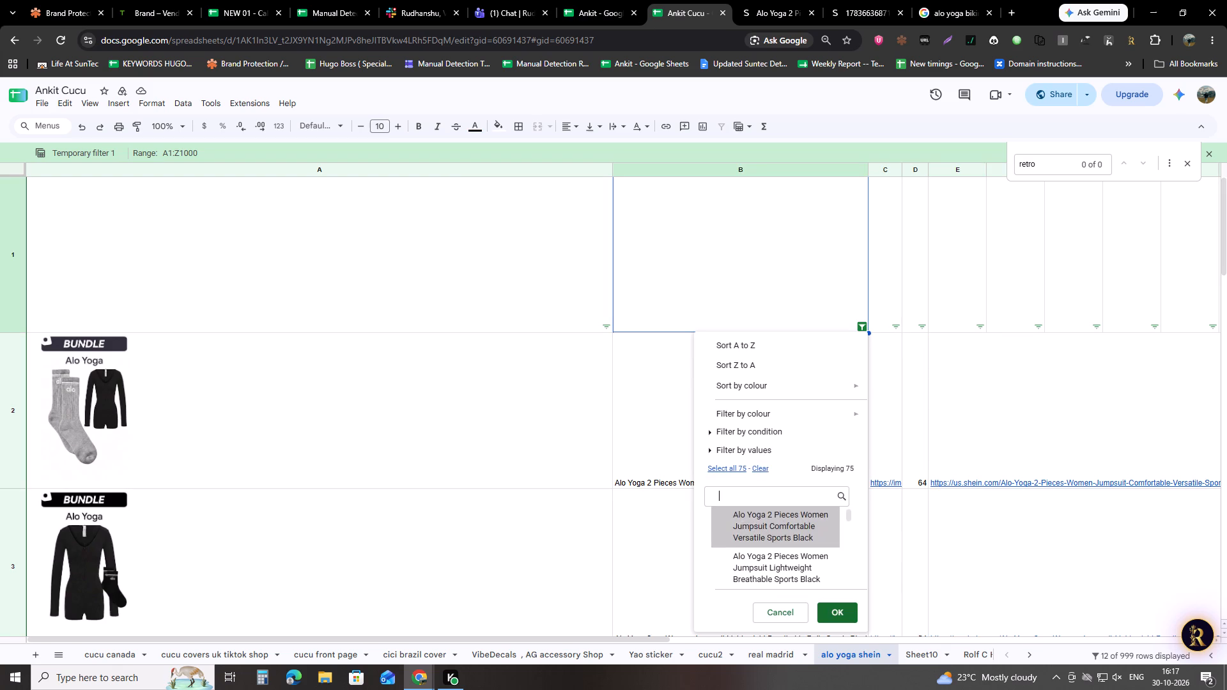
pyautogui.click(744, 464)
pyautogui.click(835, 616)
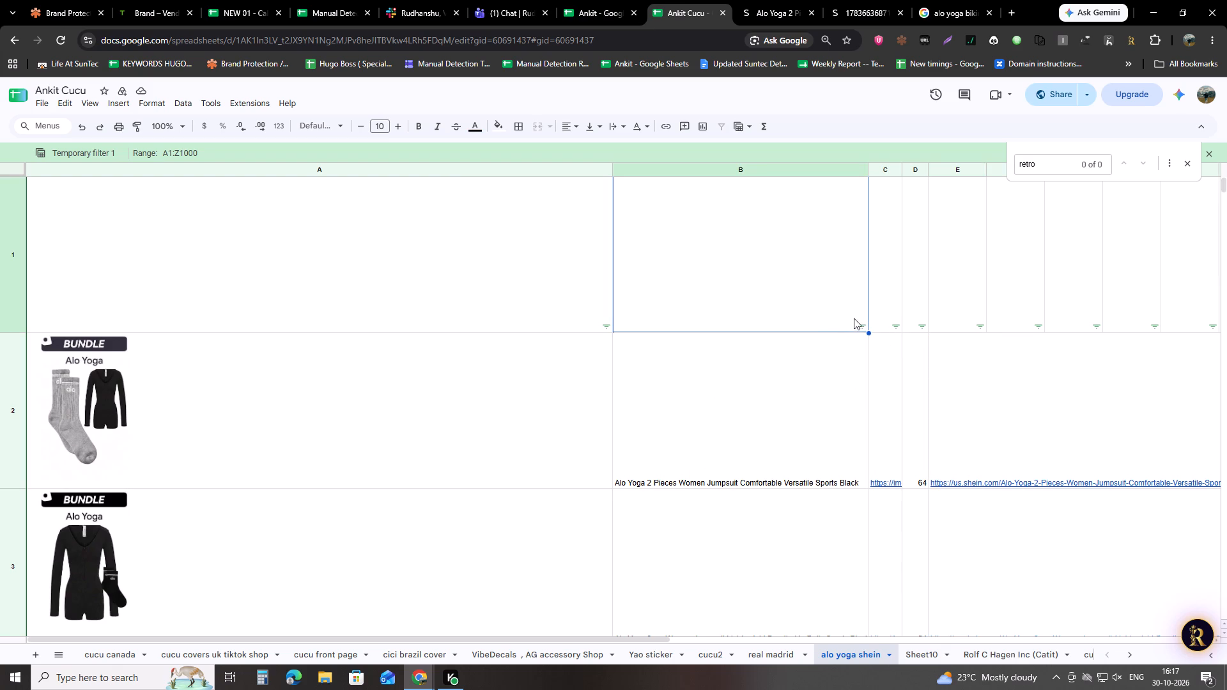
pyautogui.click(858, 323)
# Switch to the SHEIN product page and search the store for "alo yoga socks".
pyautogui.click(785, 0)
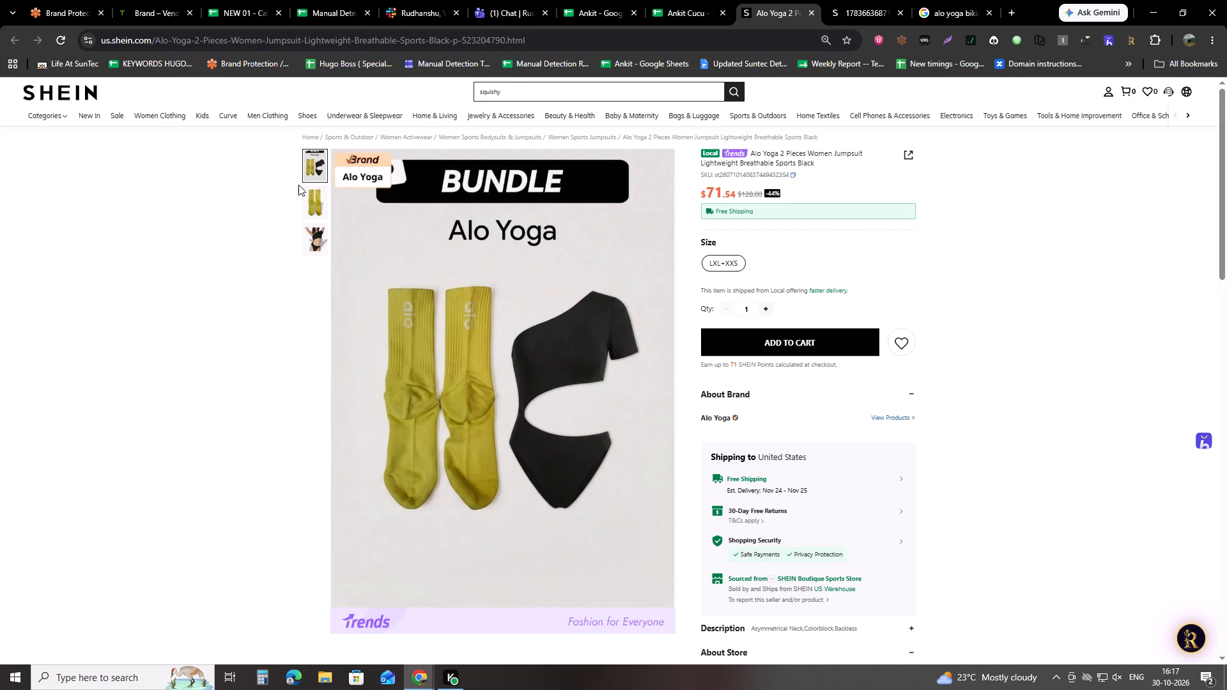
pyautogui.click(518, 86)
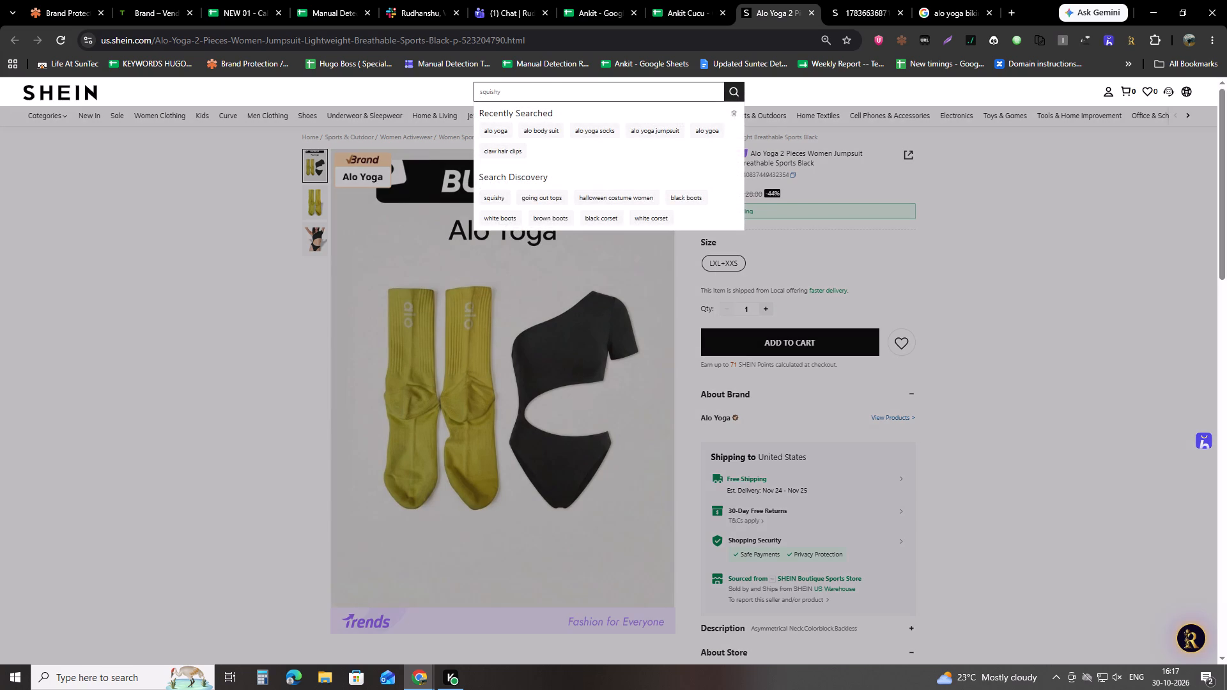
pyautogui.write('alo yoga socka')
pyautogui.press('Return')
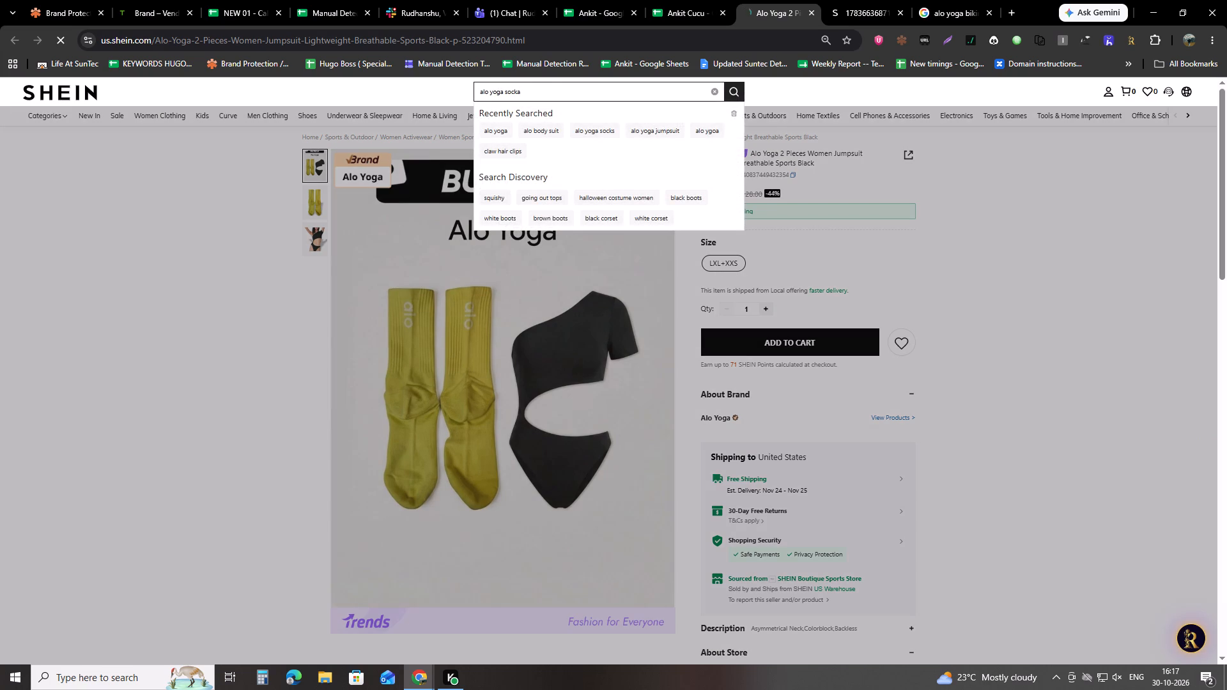
pyautogui.click(534, 86)
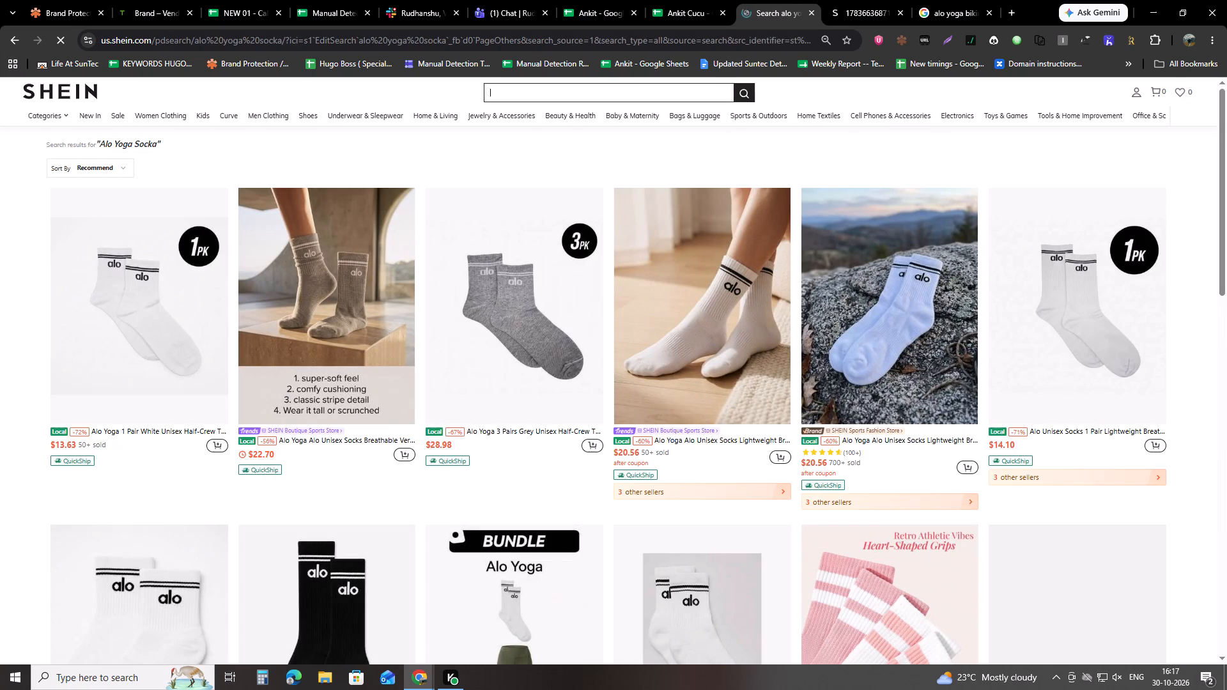
pyautogui.write('alo')
pyautogui.press('space')
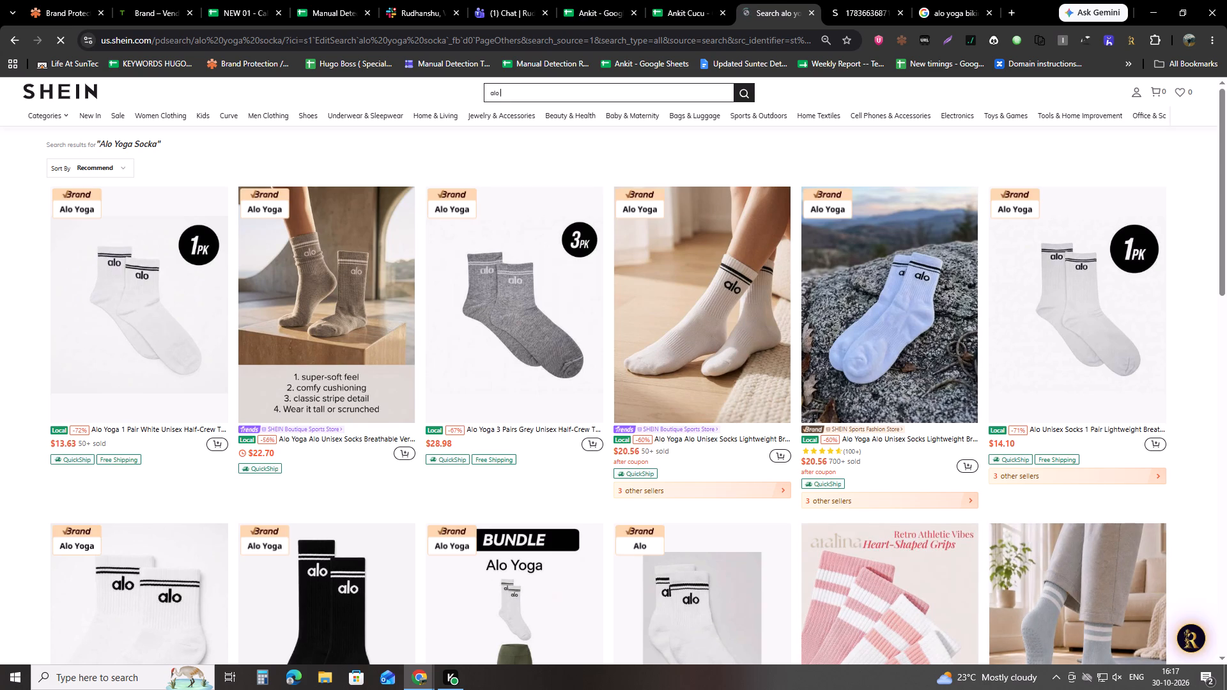
pyautogui.write('yoga socks')
pyautogui.press('Return')
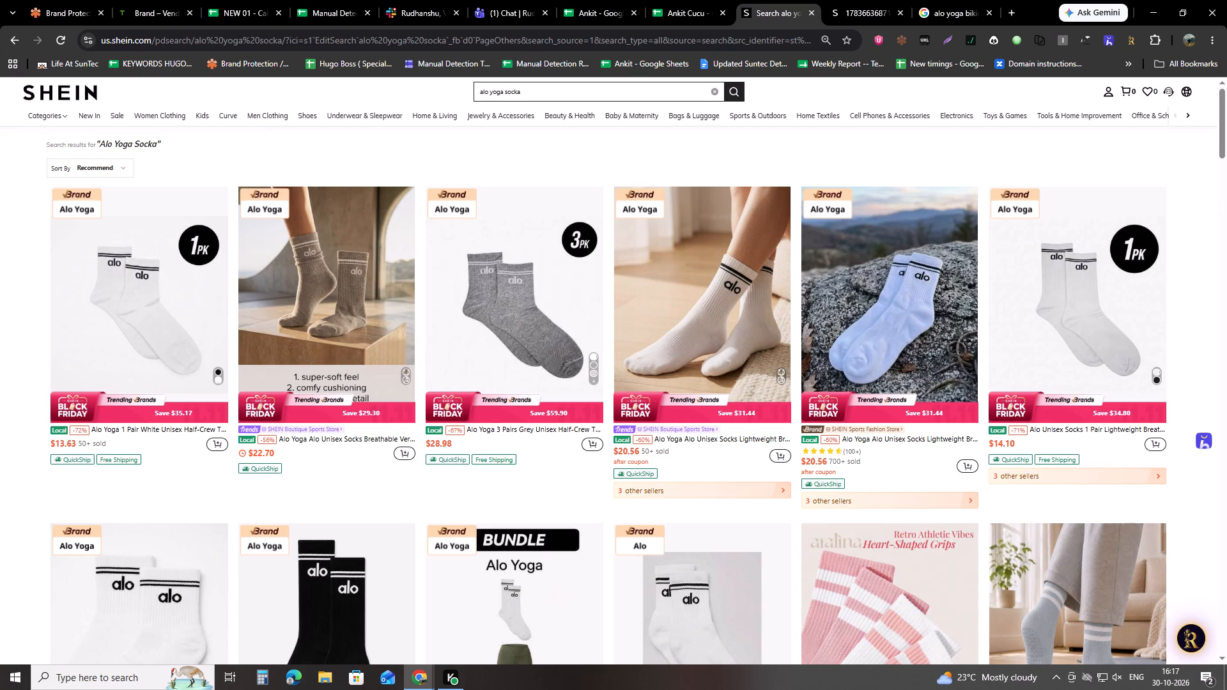
pyautogui.click(560, 89)
pyautogui.press('s')
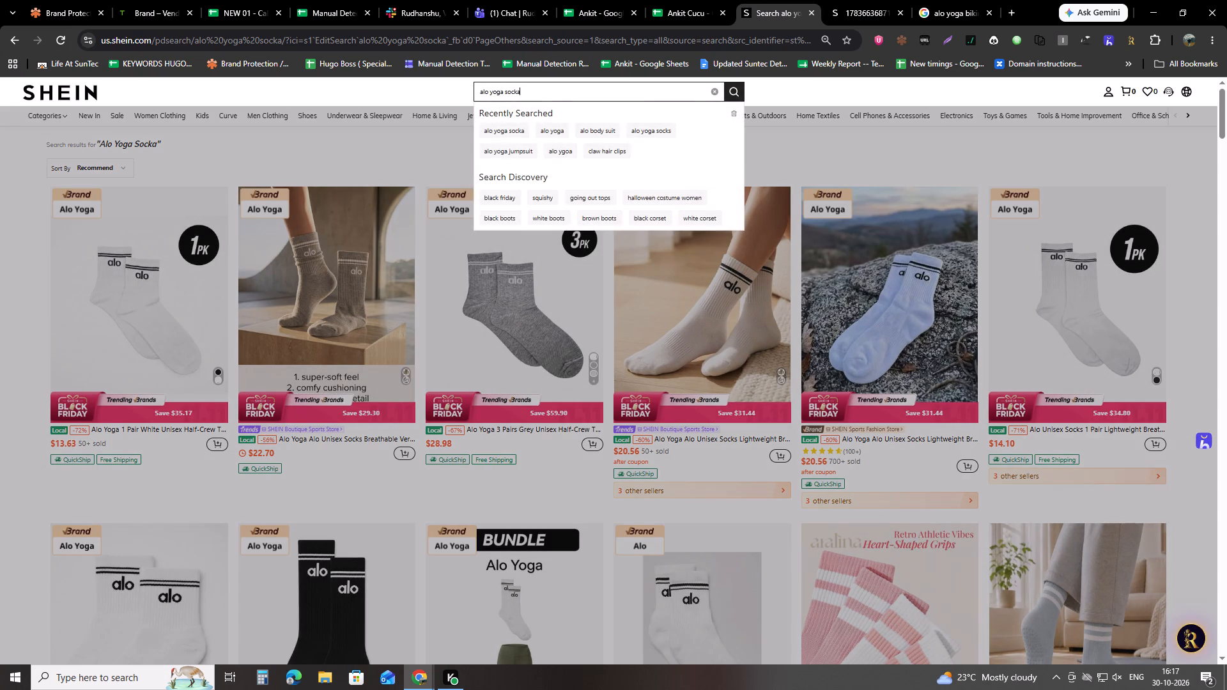
pyautogui.press('BackSpace')
pyautogui.press('BackSpace')
pyautogui.press('s')
pyautogui.press('Return')
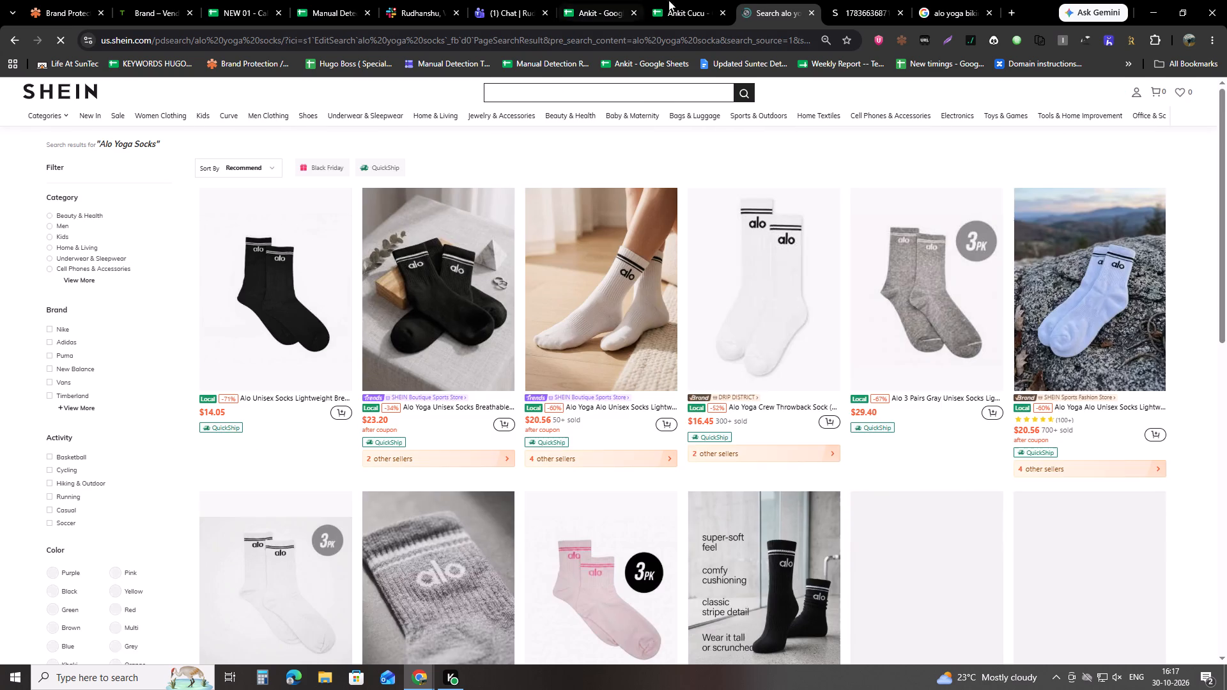
# Examine the alo yoga socks results on SHEIN down to the page numbers at the end of the first page.
pyautogui.scroll(-20, 461, 475)
pyautogui.scroll(-2, 461, 475)
pyautogui.scroll(6, 527, 458)
pyautogui.scroll(-3, 527, 458)
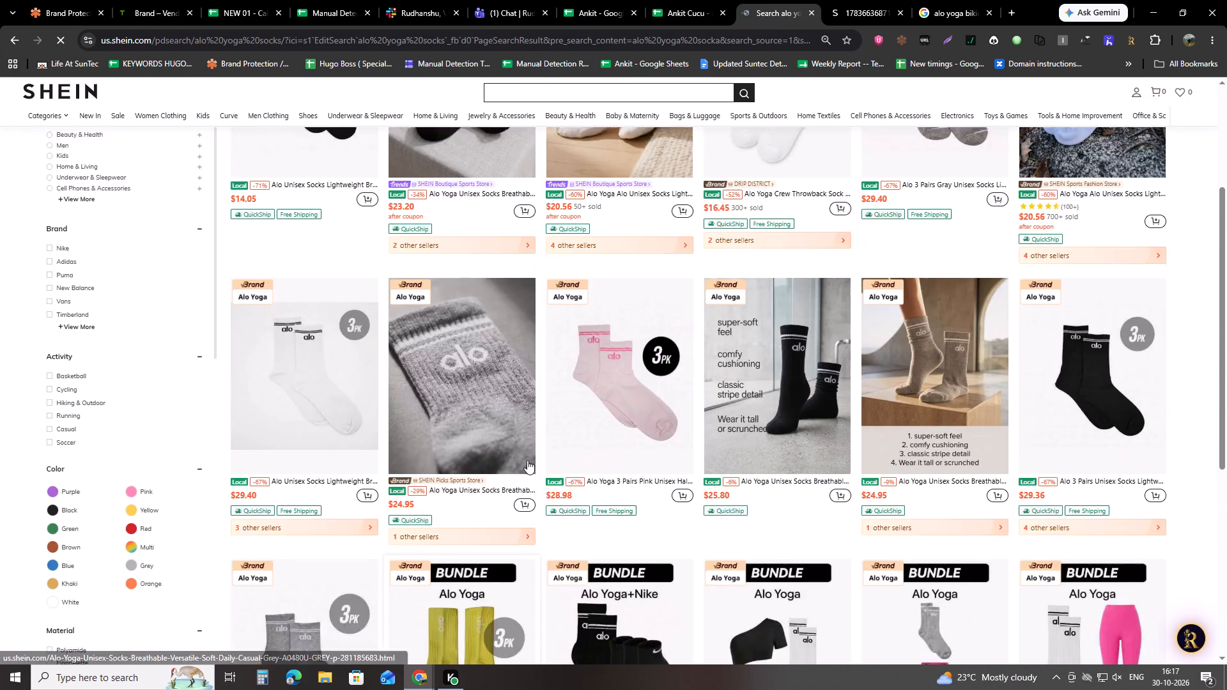
pyautogui.scroll(-13, 527, 460)
pyautogui.scroll(-20, 525, 451)
pyautogui.scroll(-9, 525, 451)
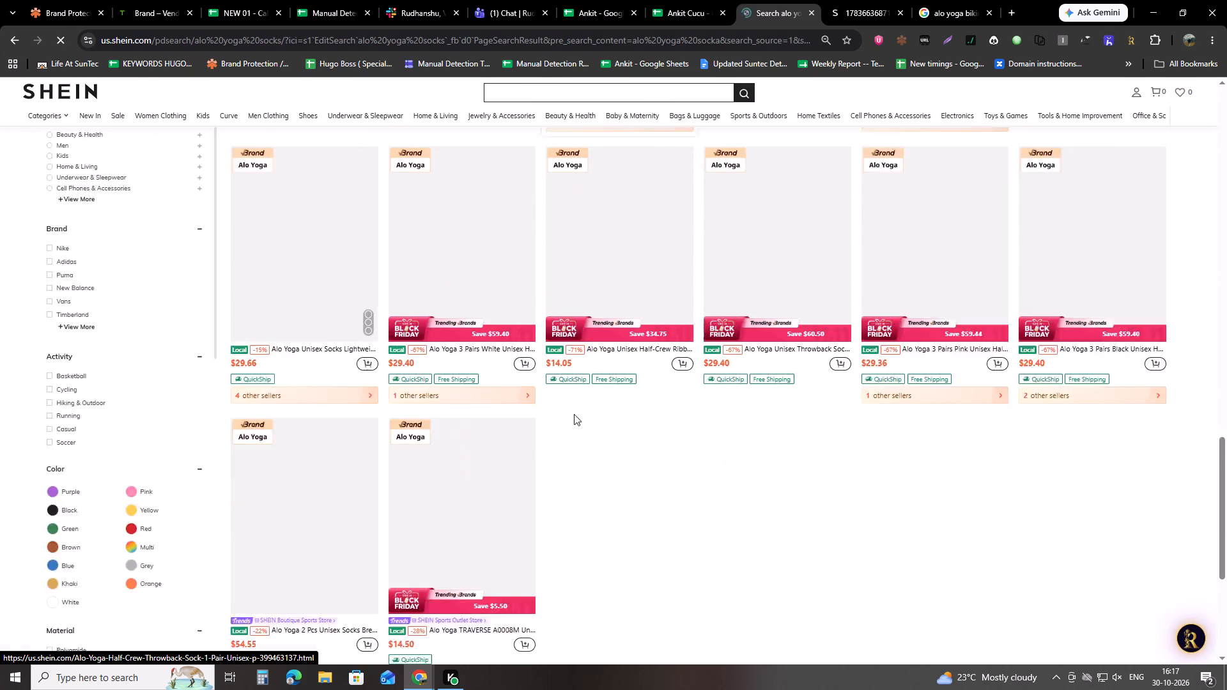
pyautogui.scroll(-2, 574, 414)
pyautogui.scroll(-10, 714, 475)
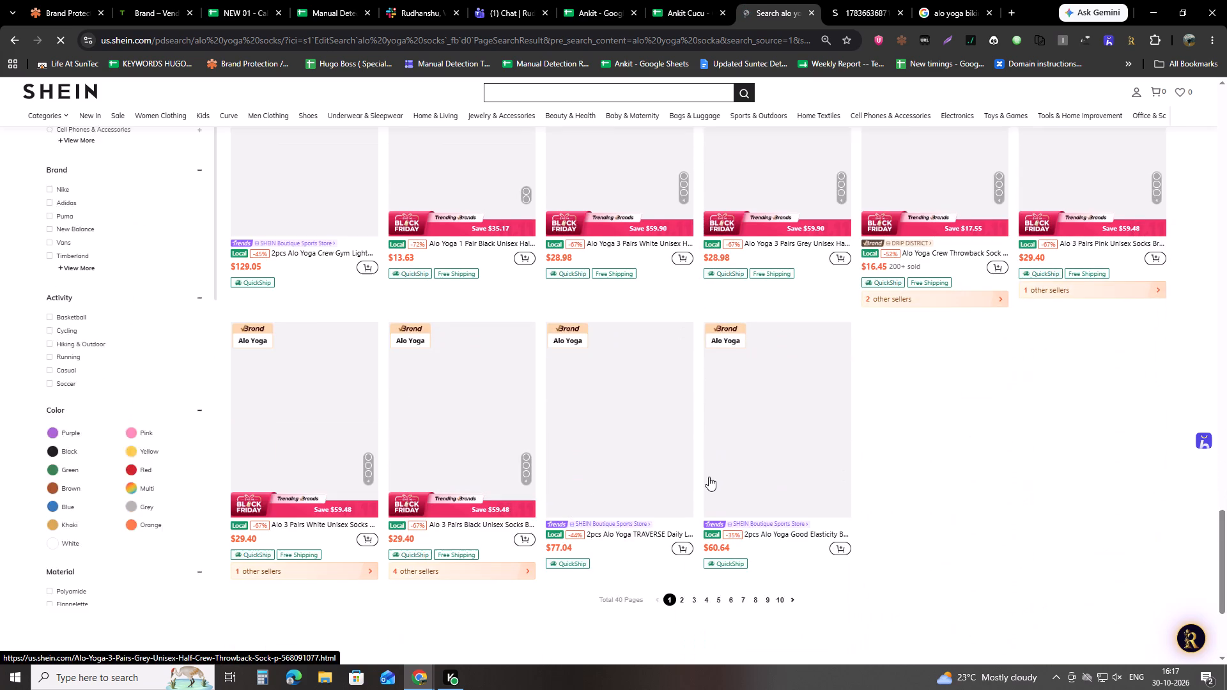
pyautogui.scroll(-19, 708, 478)
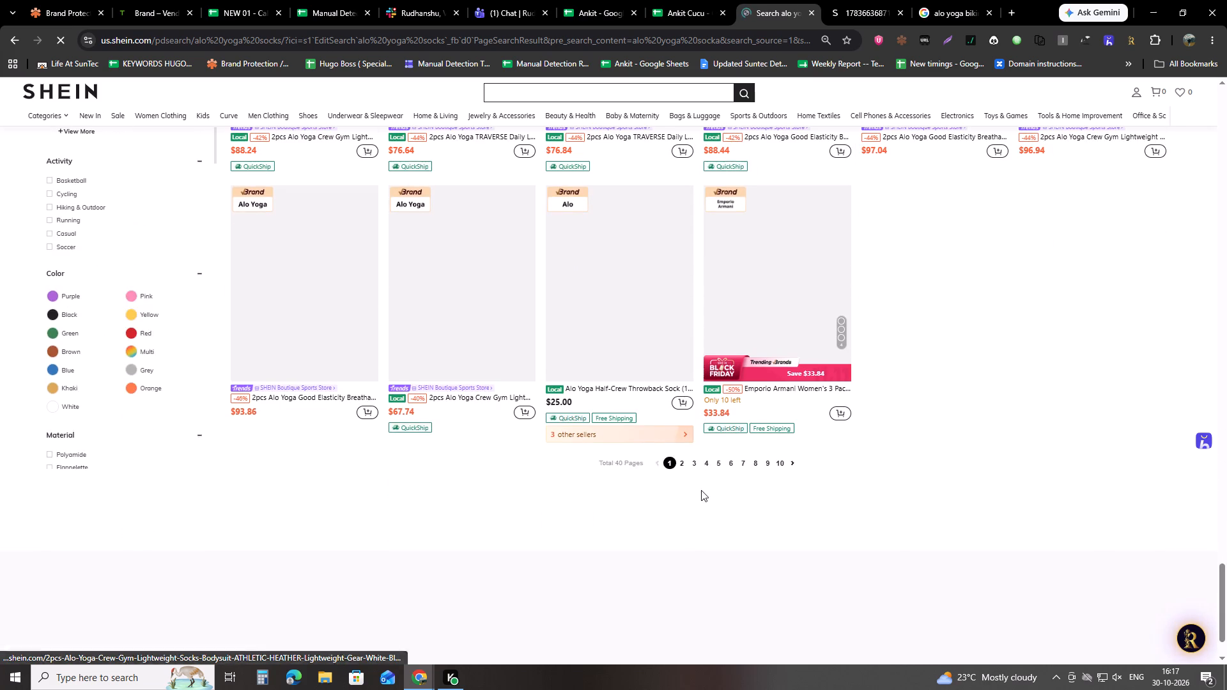
pyautogui.scroll(-20, 713, 494)
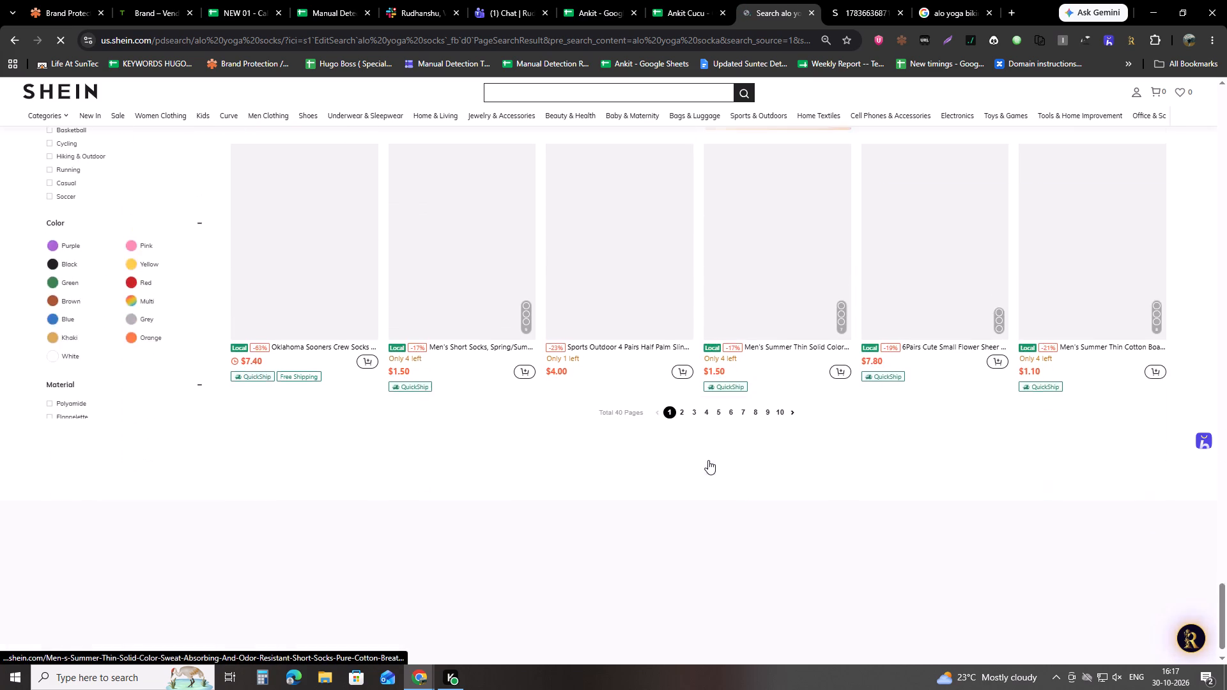
pyautogui.scroll(-9, 708, 460)
# Review the lower and middle rows of the socks results again, distinguishing Alo Yoga listings from other brands.
pyautogui.scroll(4, 708, 460)
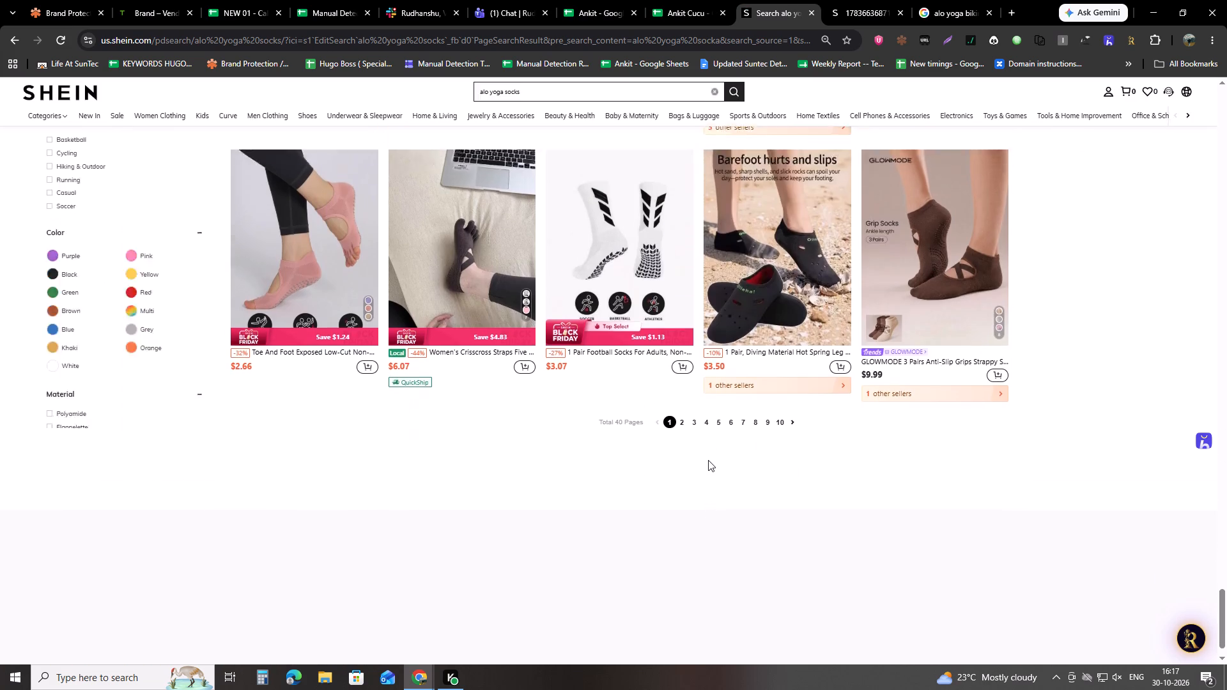
pyautogui.scroll(15, 708, 460)
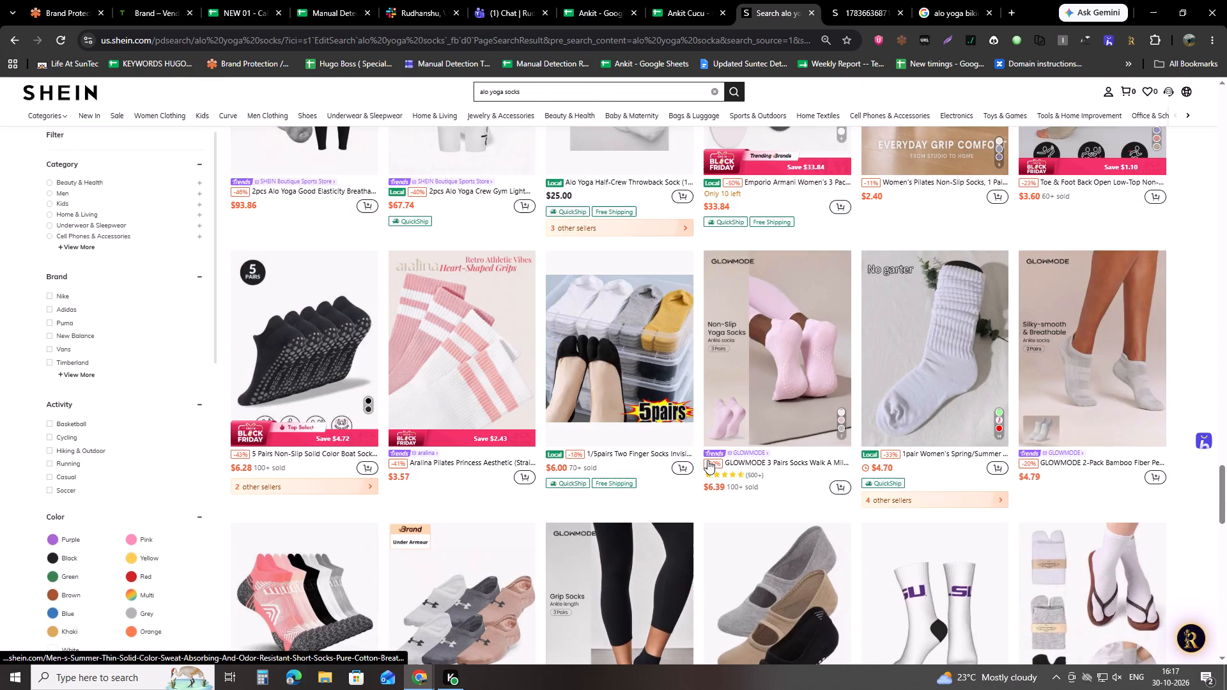
pyautogui.scroll(13, 613, 411)
pyautogui.scroll(-5, 576, 387)
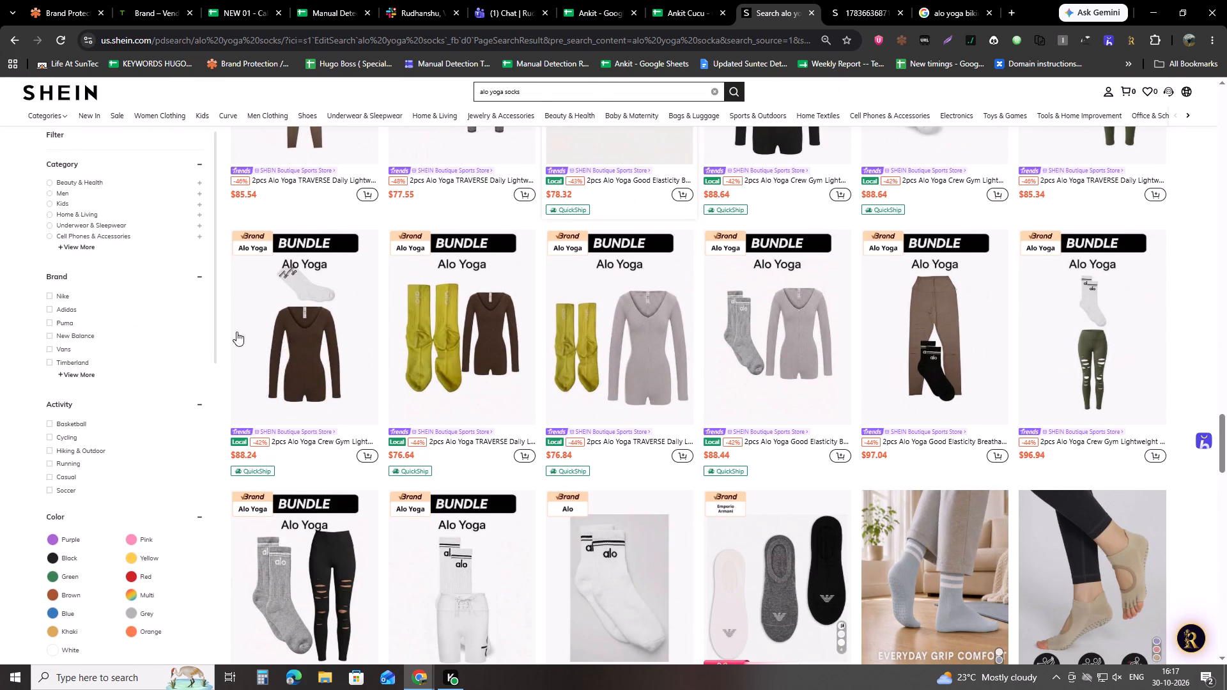
pyautogui.scroll(-6, 1096, 309)
pyautogui.scroll(-2, 1005, 270)
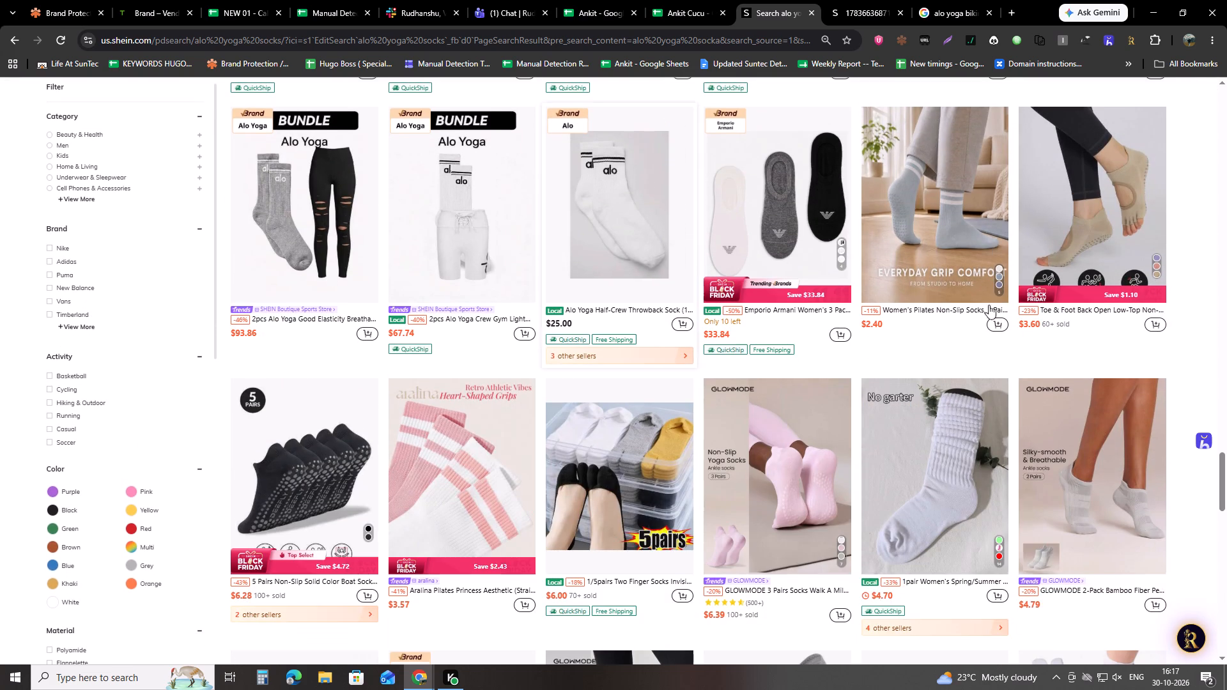
pyautogui.scroll(-17, 989, 305)
pyautogui.scroll(-1, 730, 465)
pyautogui.scroll(16, 720, 464)
pyautogui.scroll(2, 728, 353)
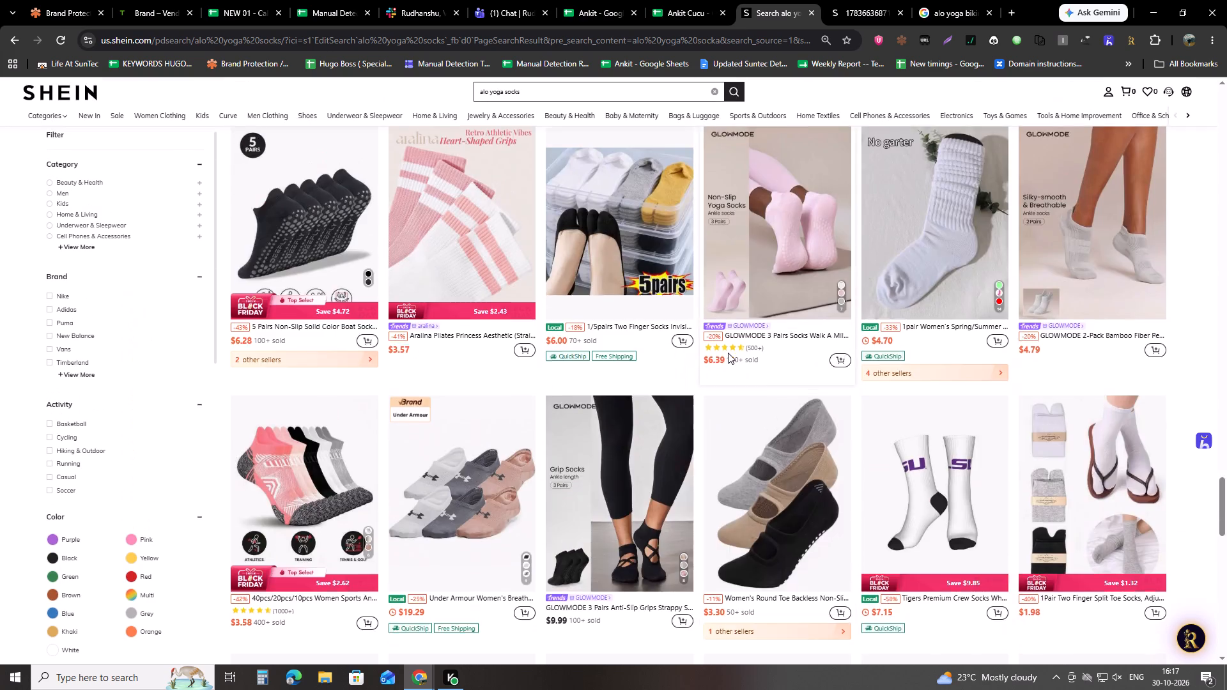
pyautogui.scroll(20, 728, 353)
pyautogui.scroll(19, 728, 353)
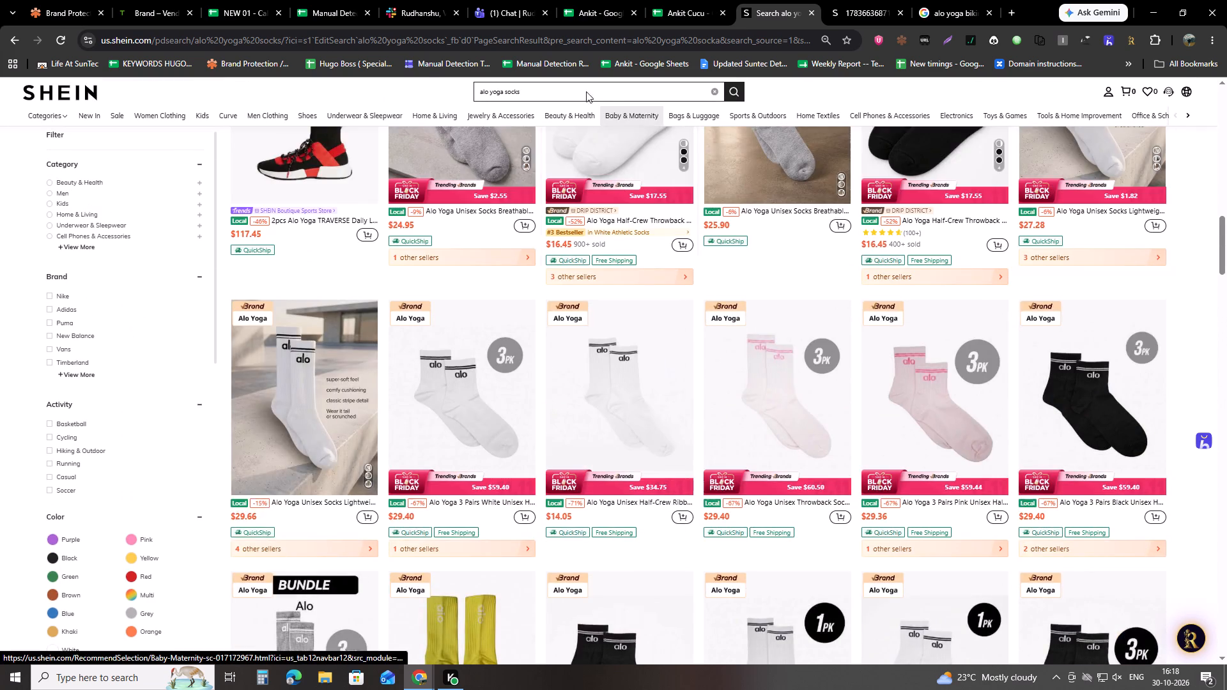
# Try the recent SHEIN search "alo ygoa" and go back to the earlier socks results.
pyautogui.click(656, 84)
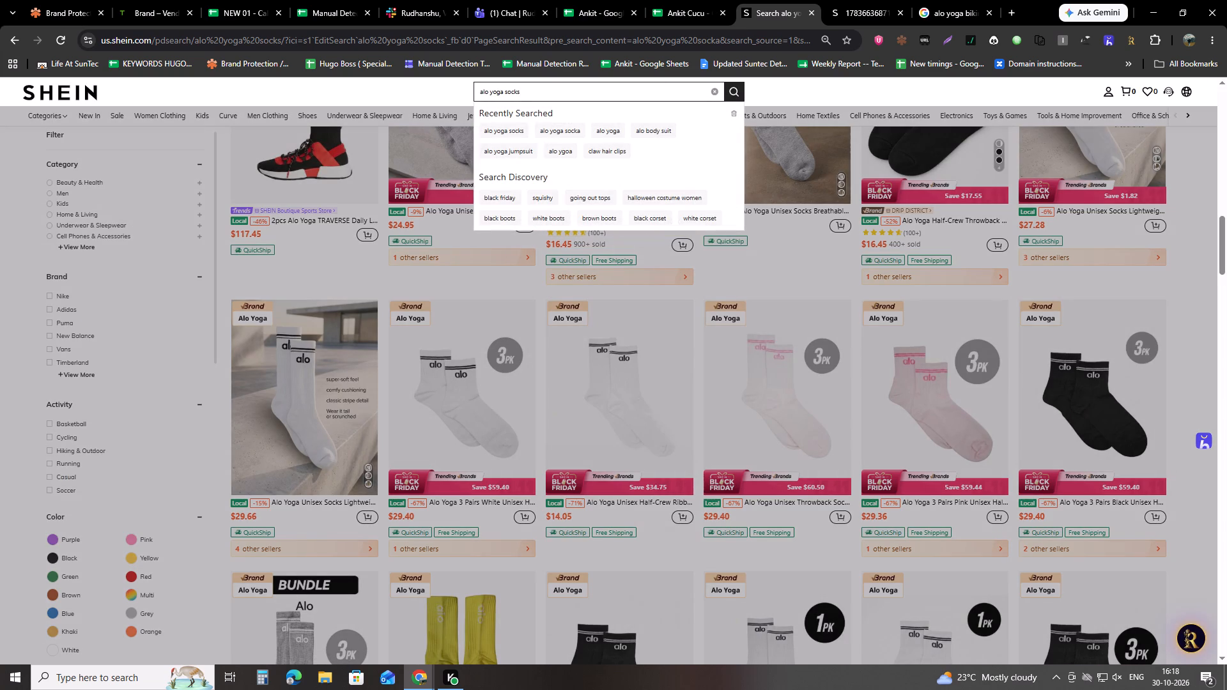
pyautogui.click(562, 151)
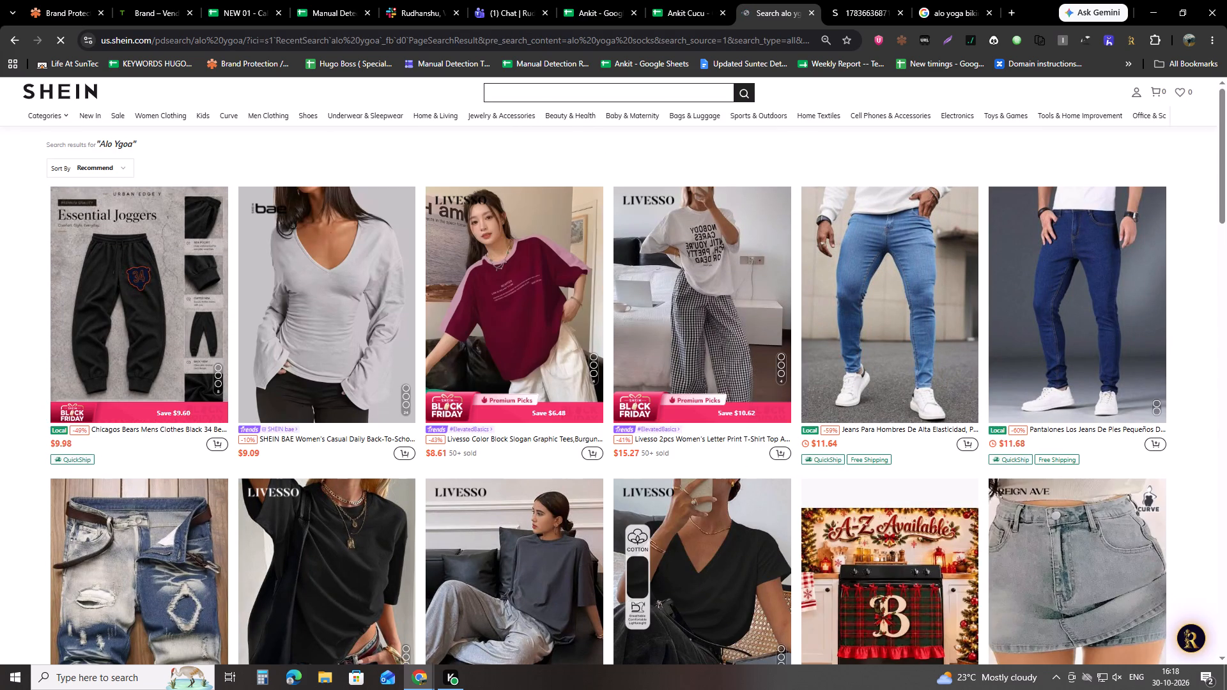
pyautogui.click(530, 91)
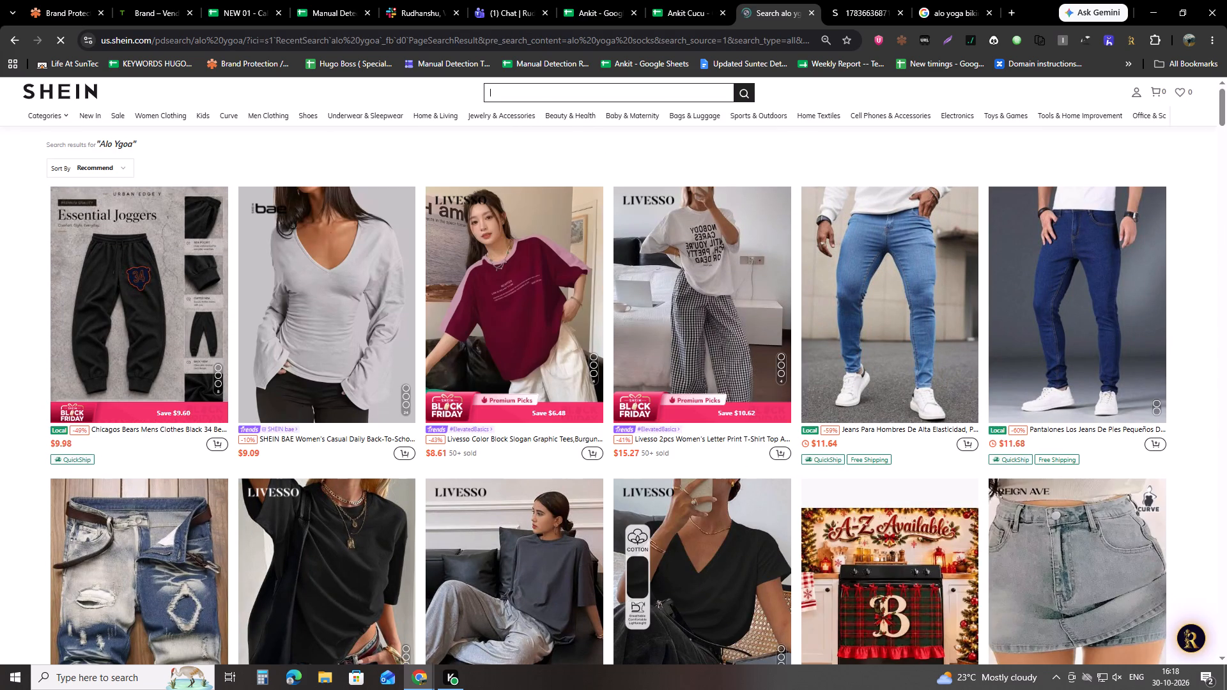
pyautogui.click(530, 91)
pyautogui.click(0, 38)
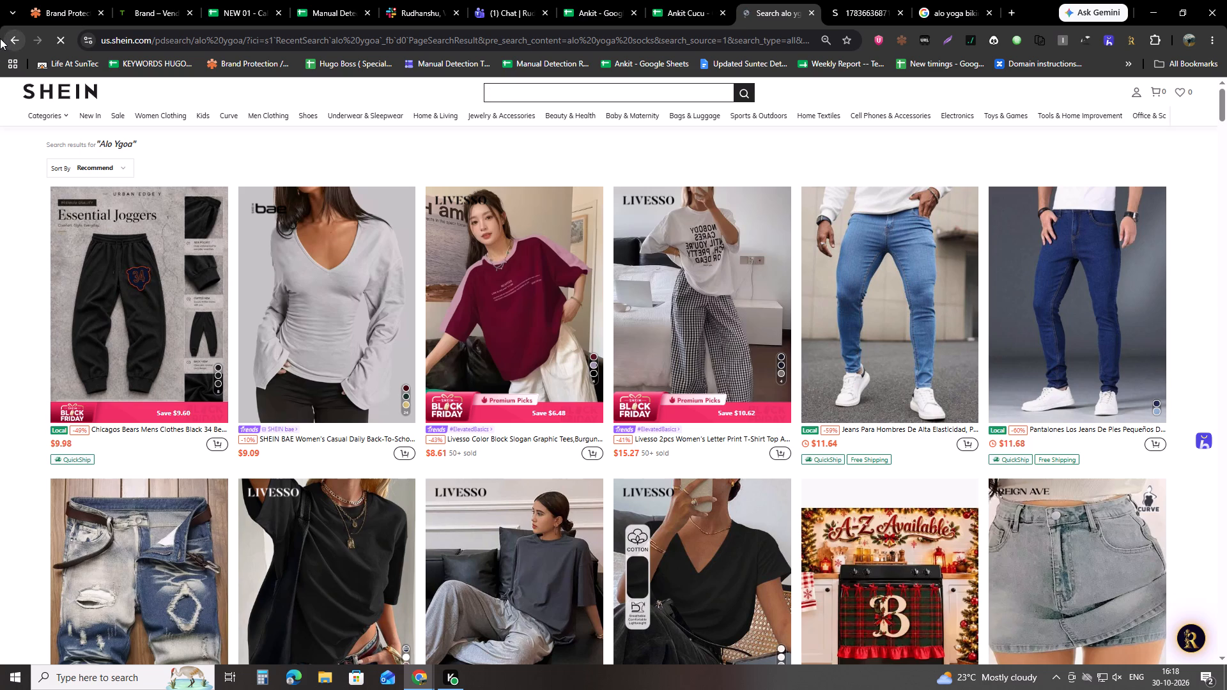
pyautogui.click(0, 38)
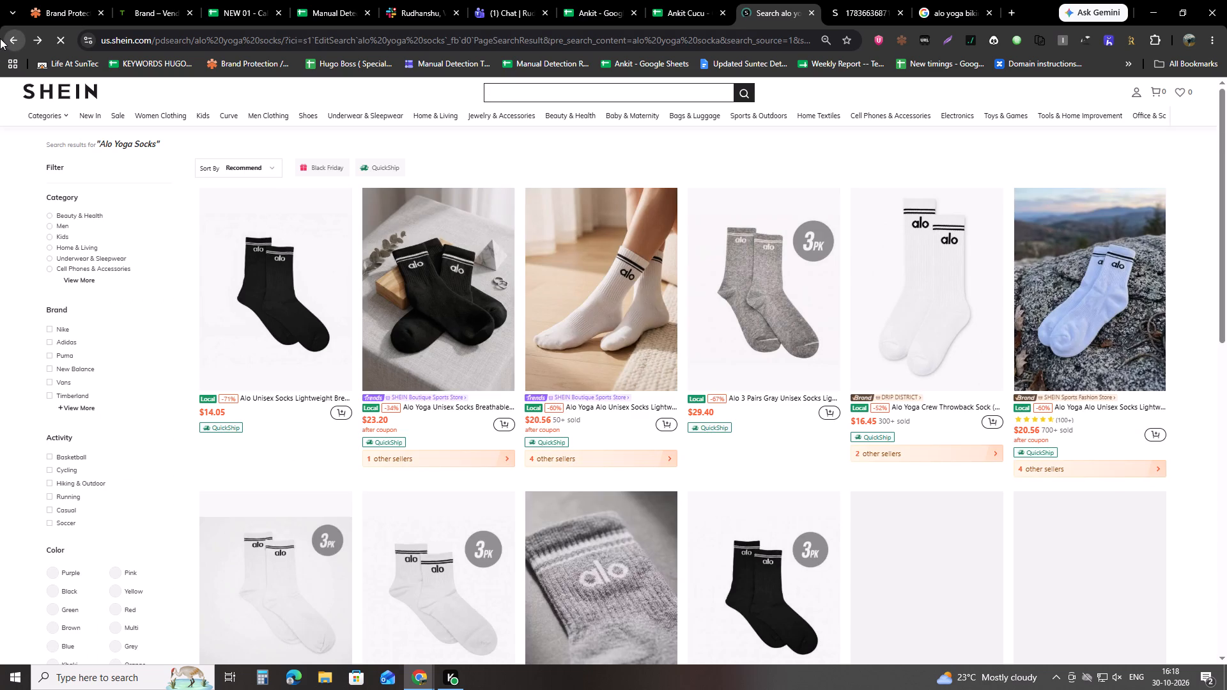
# Switch to the SHEIN "alo yoga" results in the other browser window and open results page 2.
pyautogui.hotkey('alt', 'Tab')
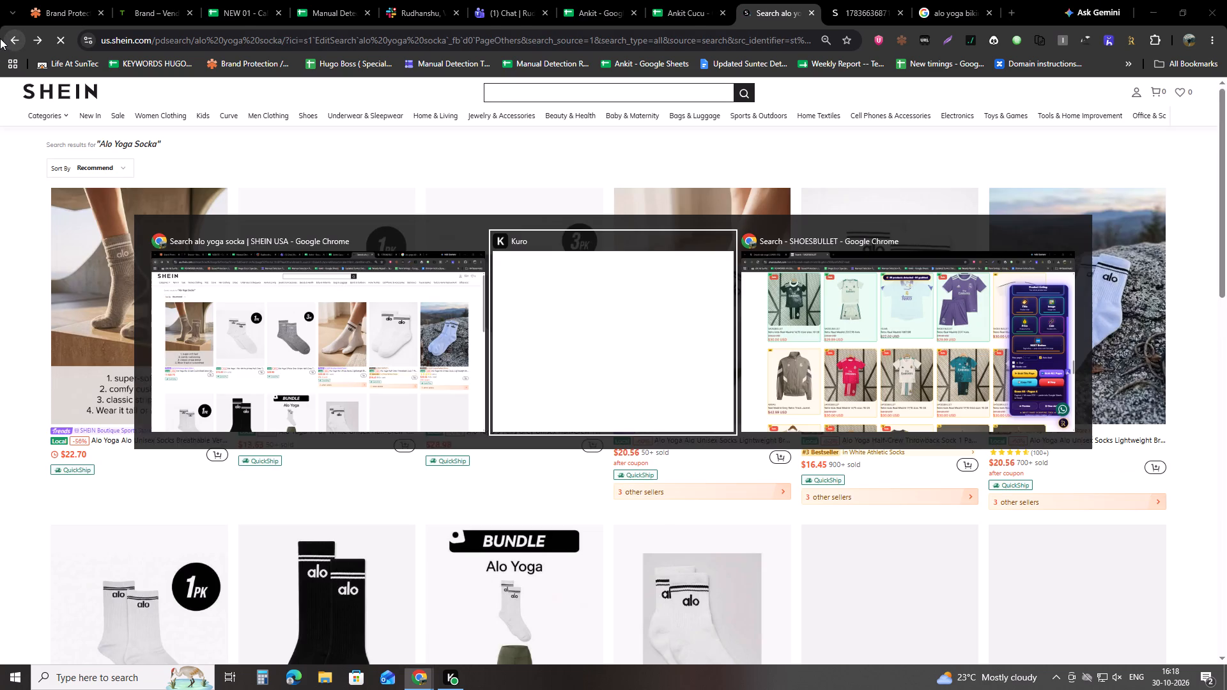
pyautogui.hotkey('alt', 'Tab')
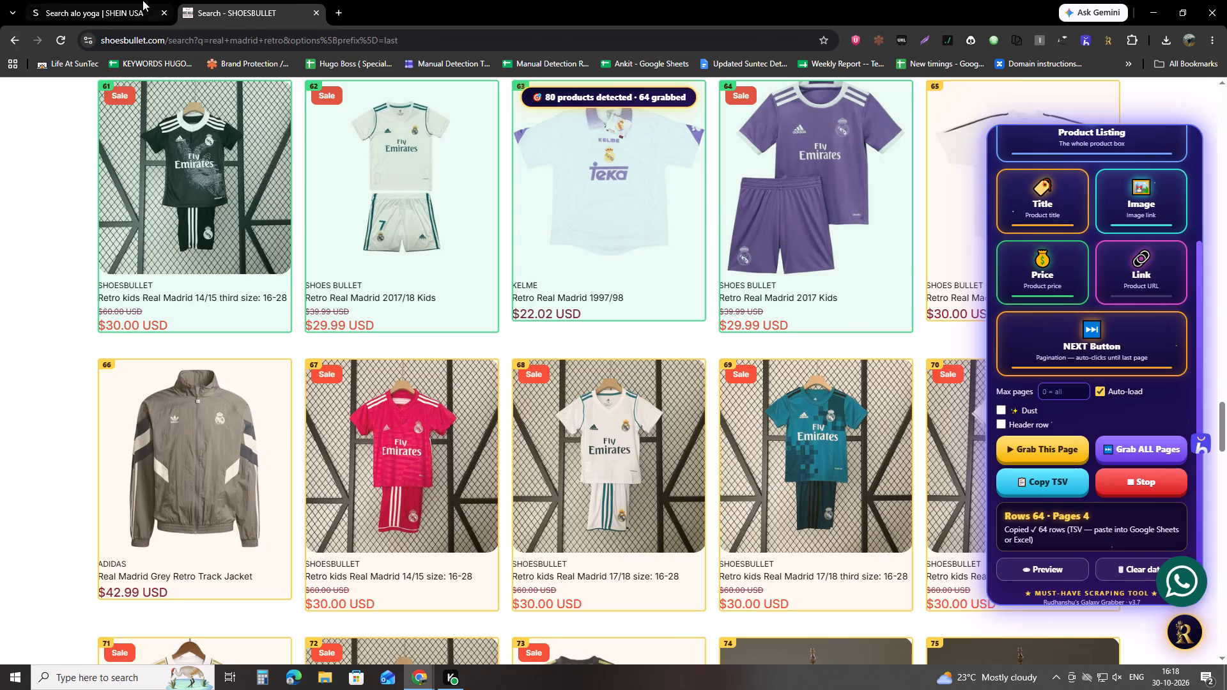
pyautogui.click(137, 0)
pyautogui.scroll(5, 358, 385)
pyautogui.scroll(-20, 709, 459)
pyautogui.scroll(-5, 709, 459)
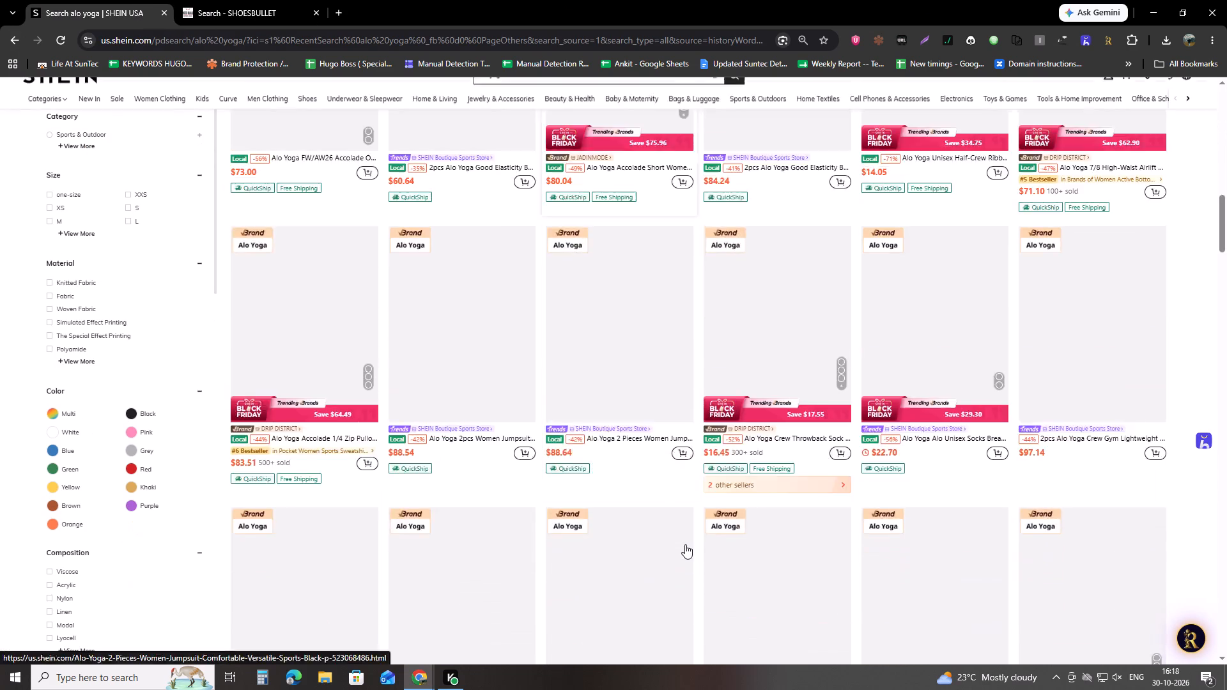
pyautogui.scroll(-20, 685, 544)
pyautogui.scroll(-14, 685, 544)
pyautogui.scroll(-17, 619, 484)
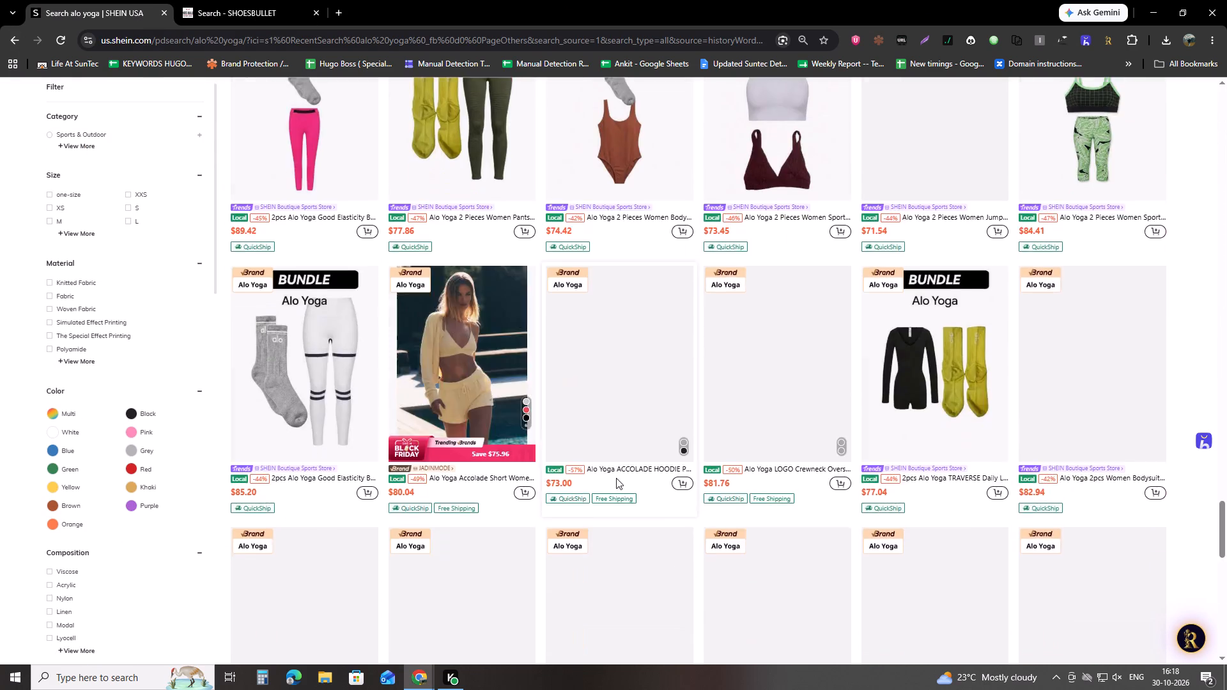
pyautogui.scroll(-14, 615, 477)
pyautogui.click(684, 352)
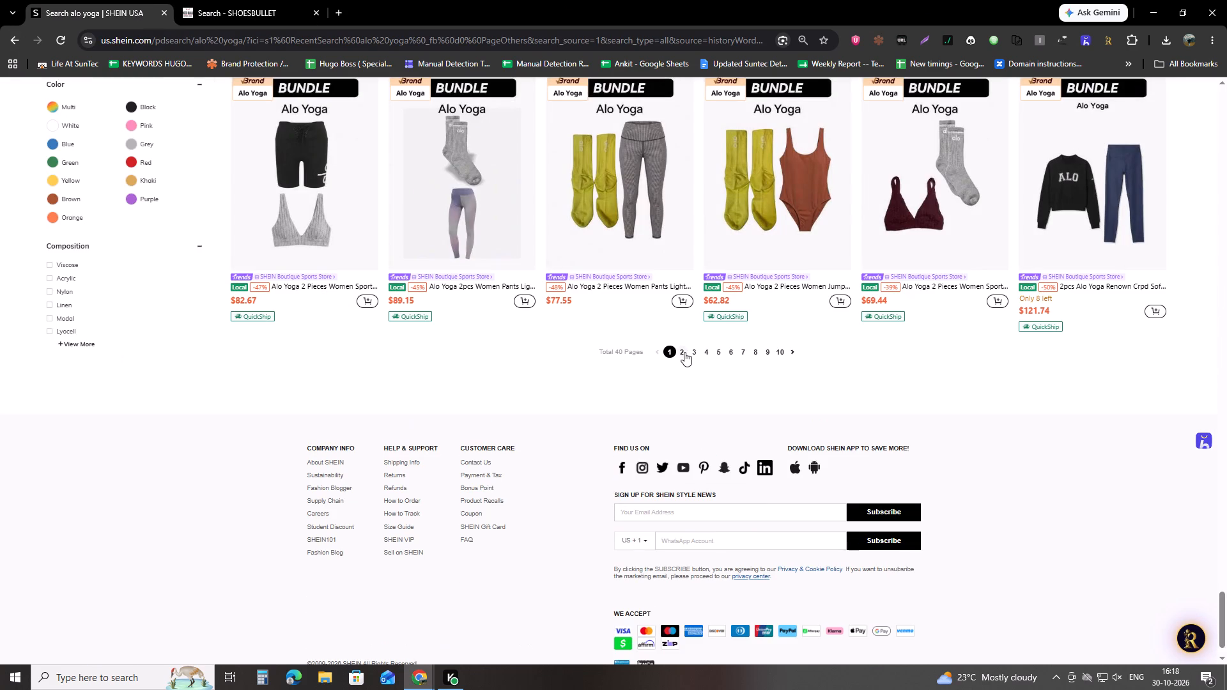
pyautogui.scroll(16, 661, 372)
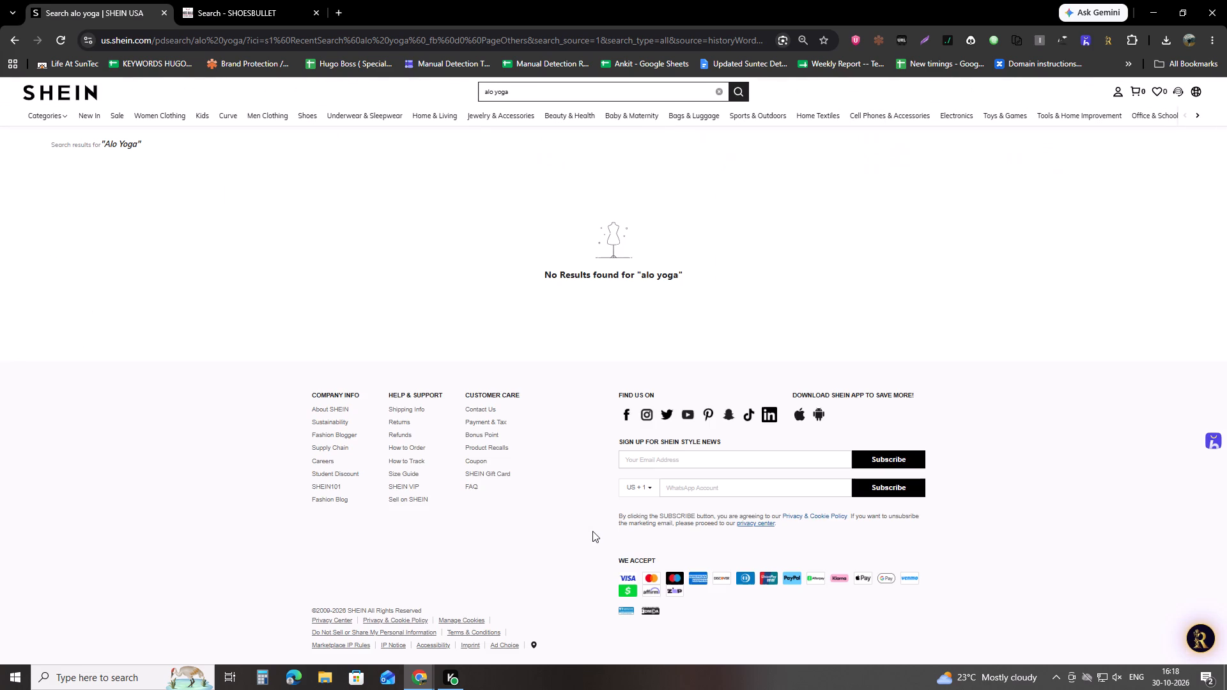
pyautogui.doubleClick(599, 274)
# Reload the SHEIN "alo yoga" results and examine the first page down to its page numbers.
pyautogui.click(69, 40)
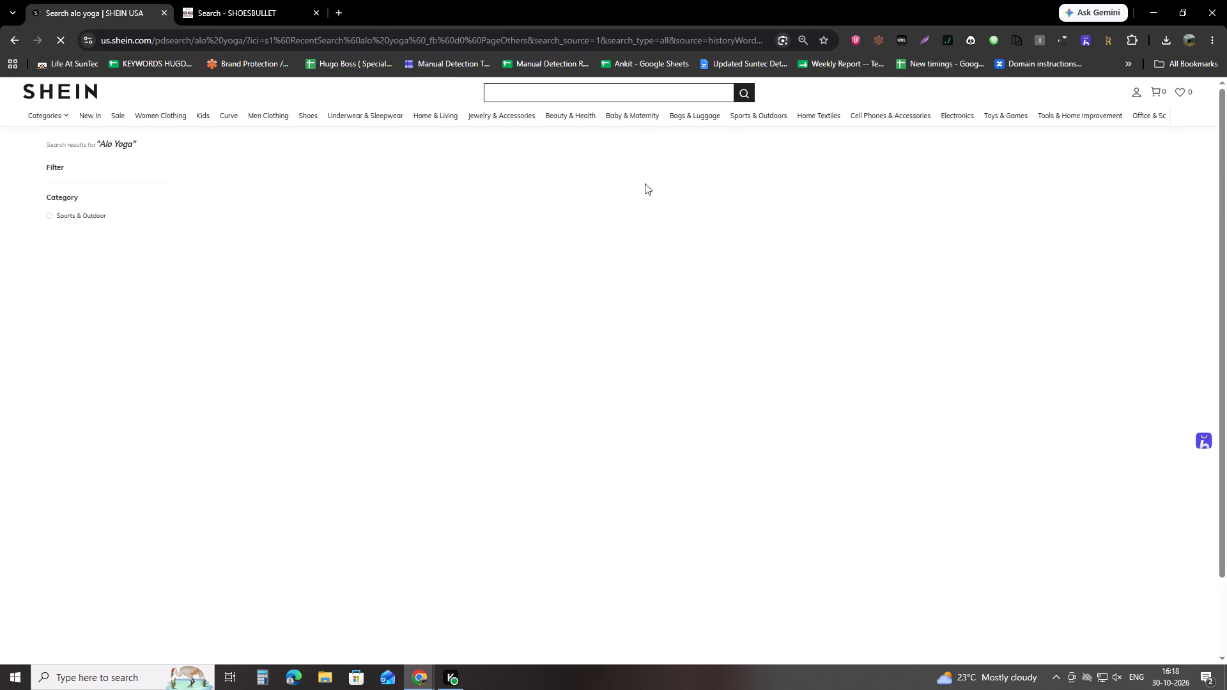
pyautogui.scroll(5, 445, 479)
pyautogui.scroll(-2, 445, 479)
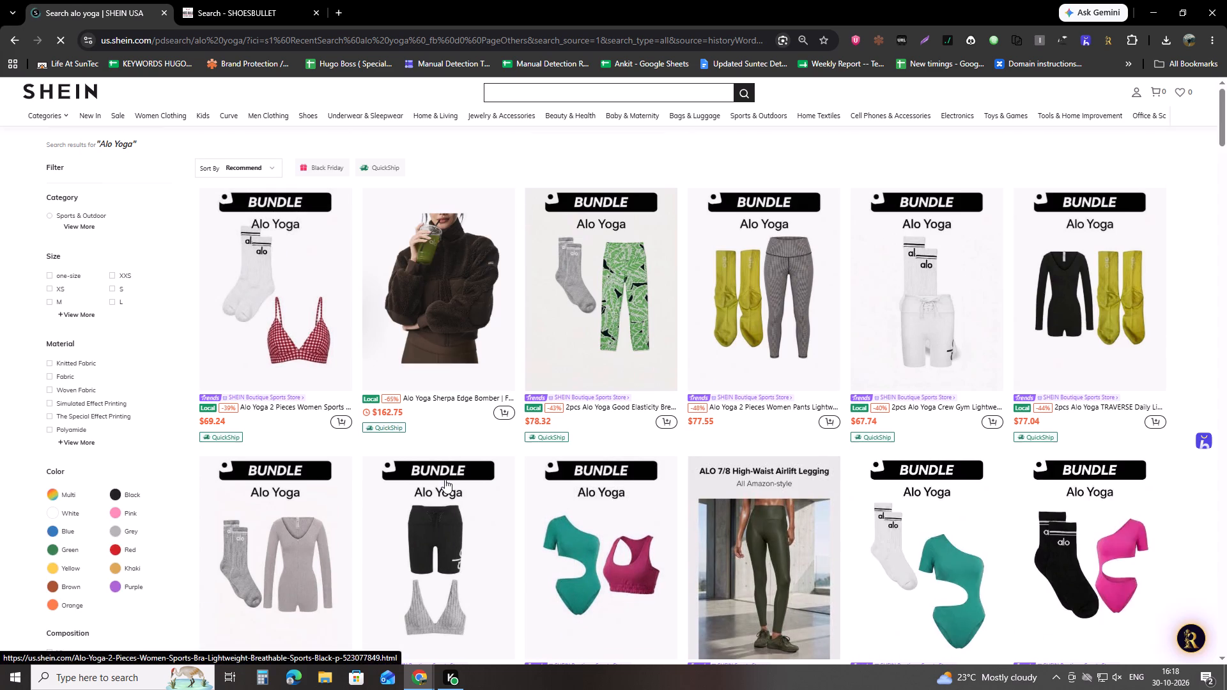
pyautogui.scroll(-20, 445, 479)
pyautogui.scroll(-20, 445, 479)
pyautogui.scroll(-20, 445, 479)
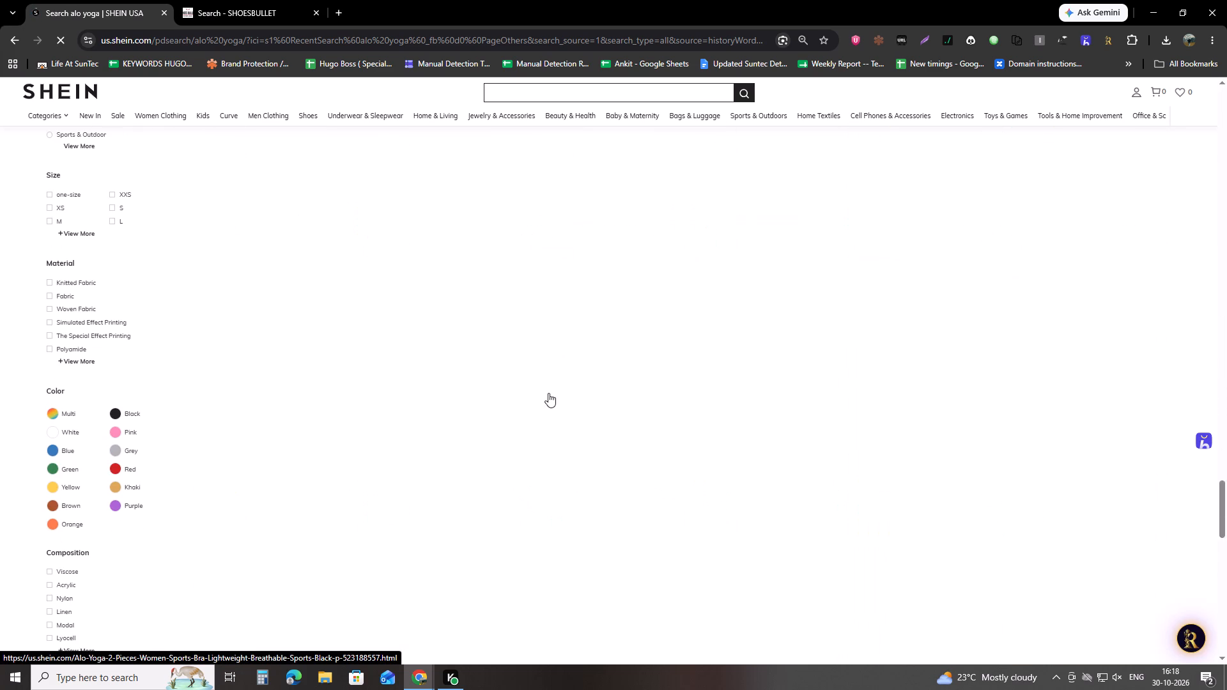
pyautogui.scroll(-18, 615, 440)
pyautogui.scroll(-3, 615, 462)
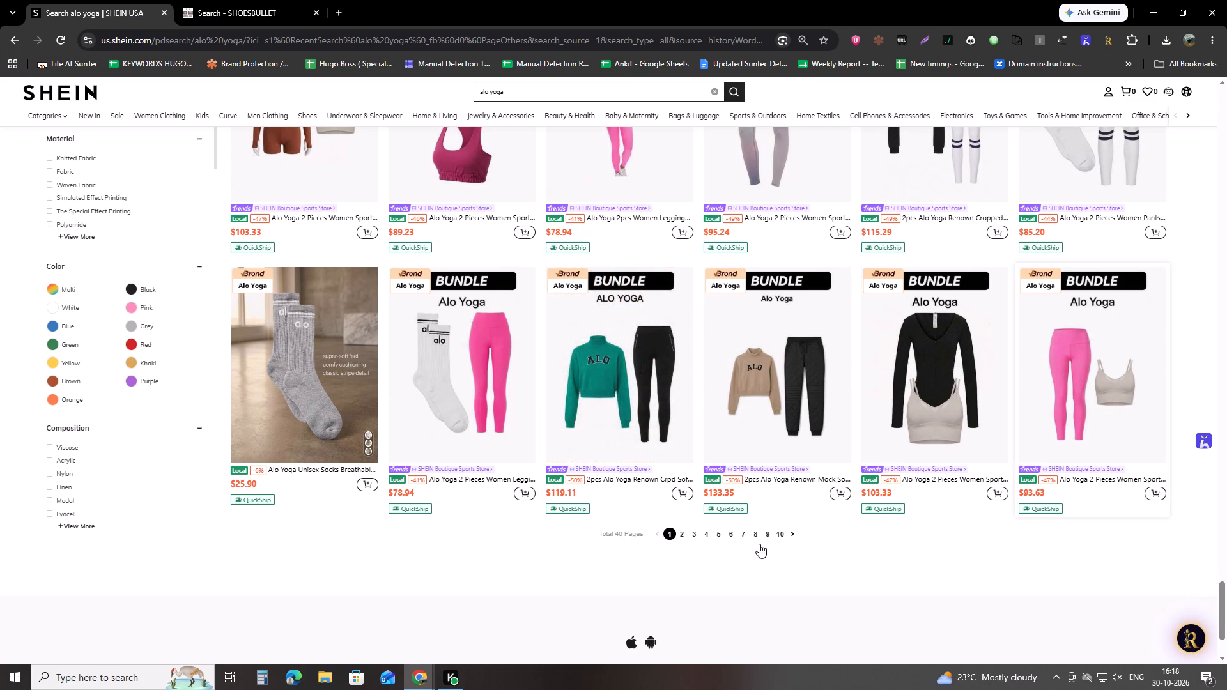
pyautogui.scroll(-5, 700, 486)
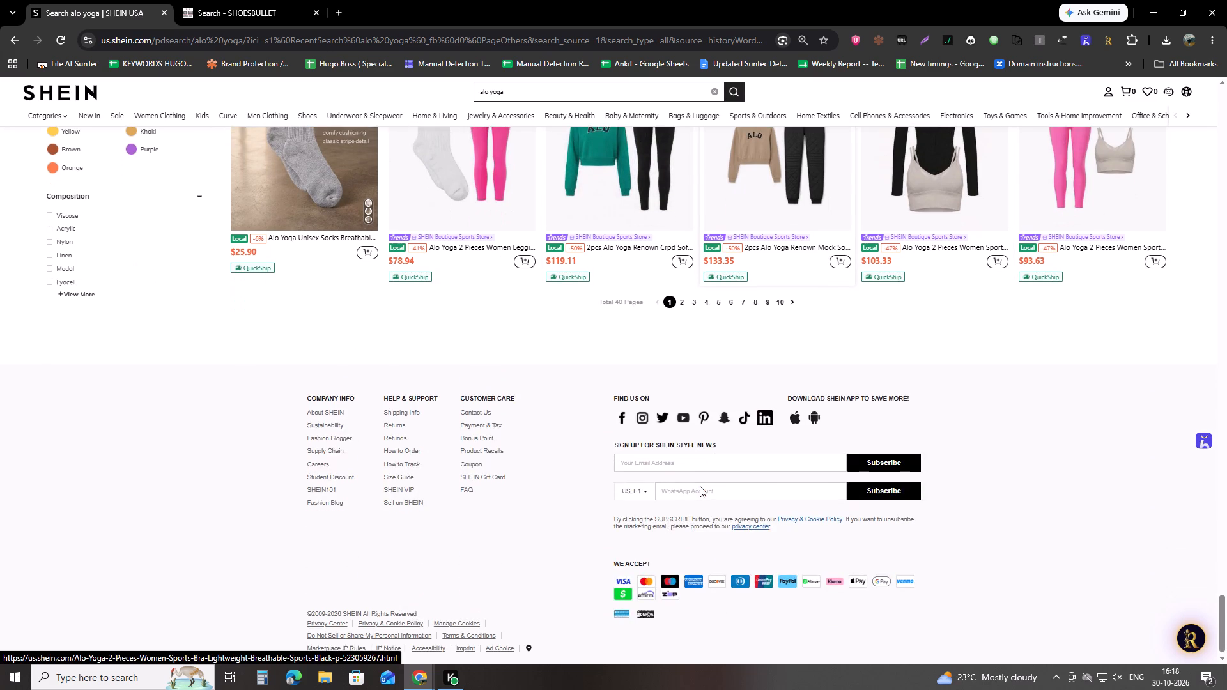
pyautogui.scroll(3, 700, 486)
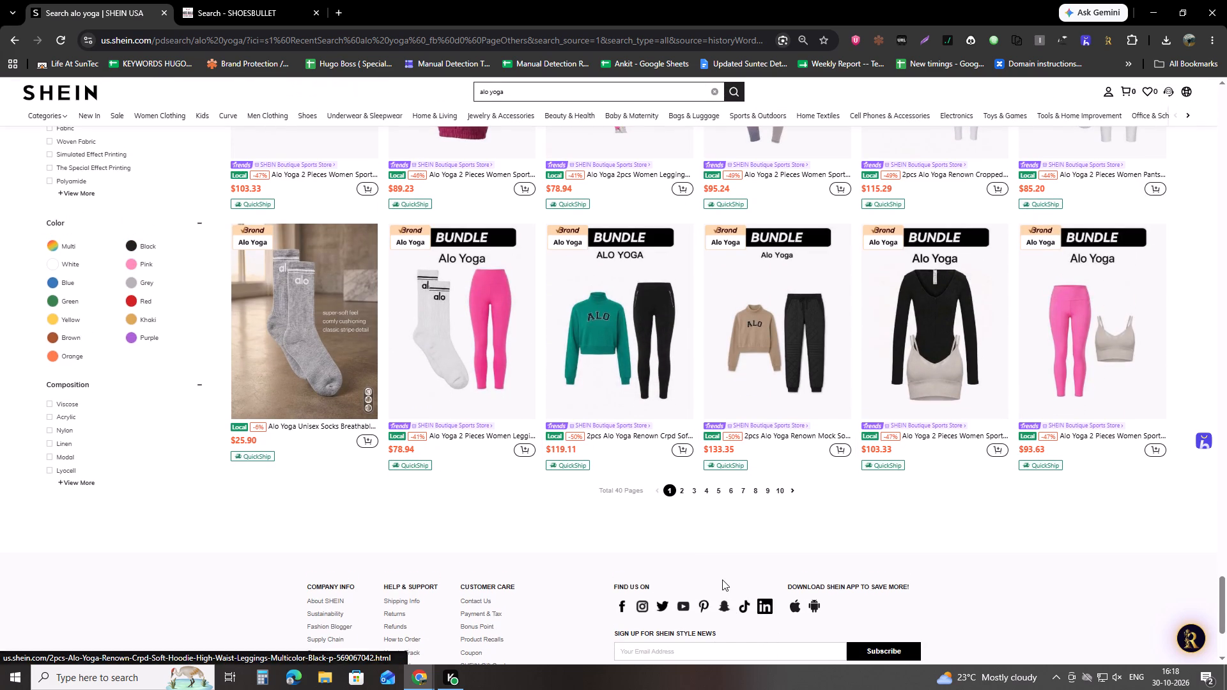
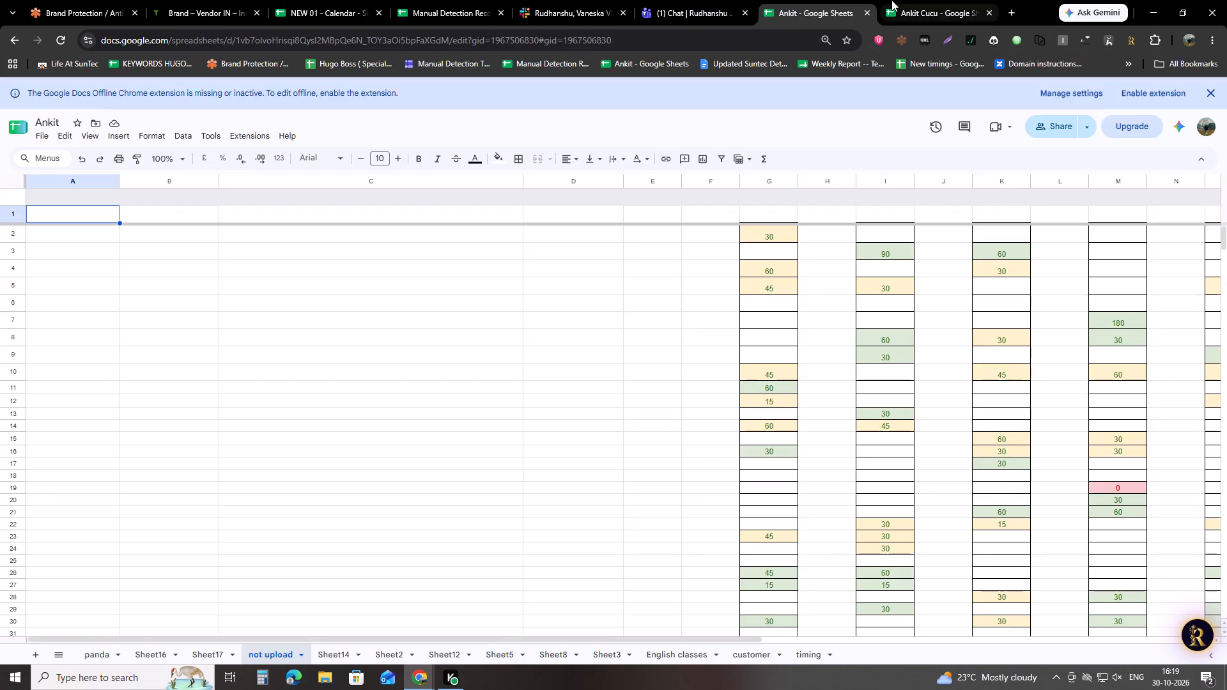
# Switch to the real madrid sheet in the other spreadsheet and go back up to its first listing row.
pyautogui.click(891, 0)
pyautogui.click(787, 659)
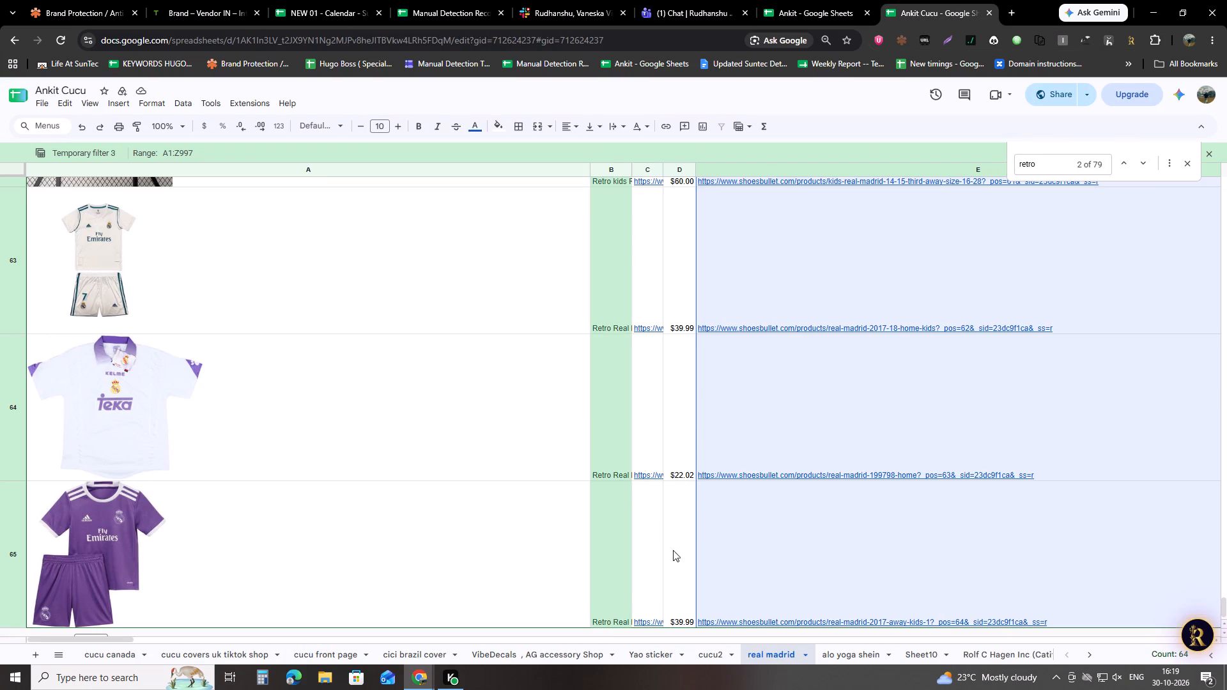
pyautogui.scroll(13, 745, 498)
pyautogui.click(656, 491)
pyautogui.hotkey('ctrl', 'Up')
pyautogui.hotkey('ctrl', 'Up')
pyautogui.hotkey('ctrl', 'Up')
pyautogui.hotkey('ctrl', 'Up')
pyautogui.hotkey('ctrl', 'Up')
pyautogui.hotkey('ctrl', 'Up')
pyautogui.hotkey('ctrl', 'Up')
pyautogui.hotkey('ctrl', 'Up')
pyautogui.hotkey('ctrl', 'Up')
pyautogui.hotkey('ctrl', 'Up')
pyautogui.hotkey('ctrl', 'Up')
pyautogui.hotkey('ctrl', 'Up')
pyautogui.hotkey('ctrl', 'Up')
pyautogui.hotkey('ctrl', 'Up')
pyautogui.hotkey('ctrl', 'Up')
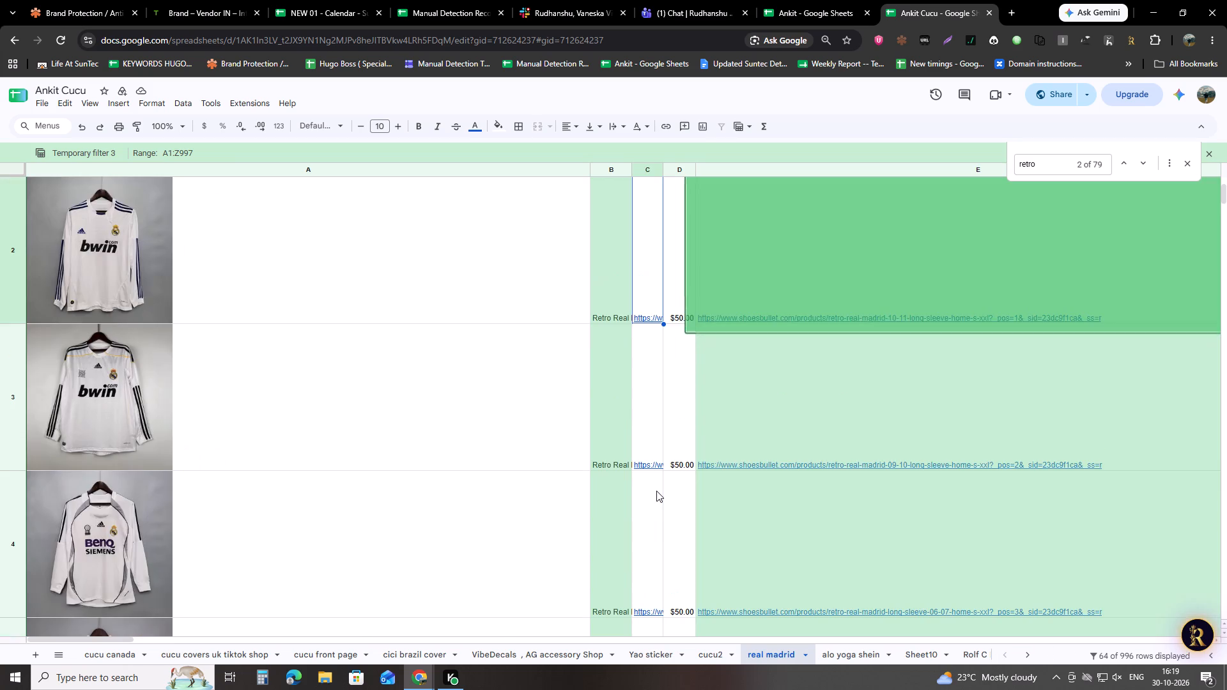
pyautogui.press('Down')
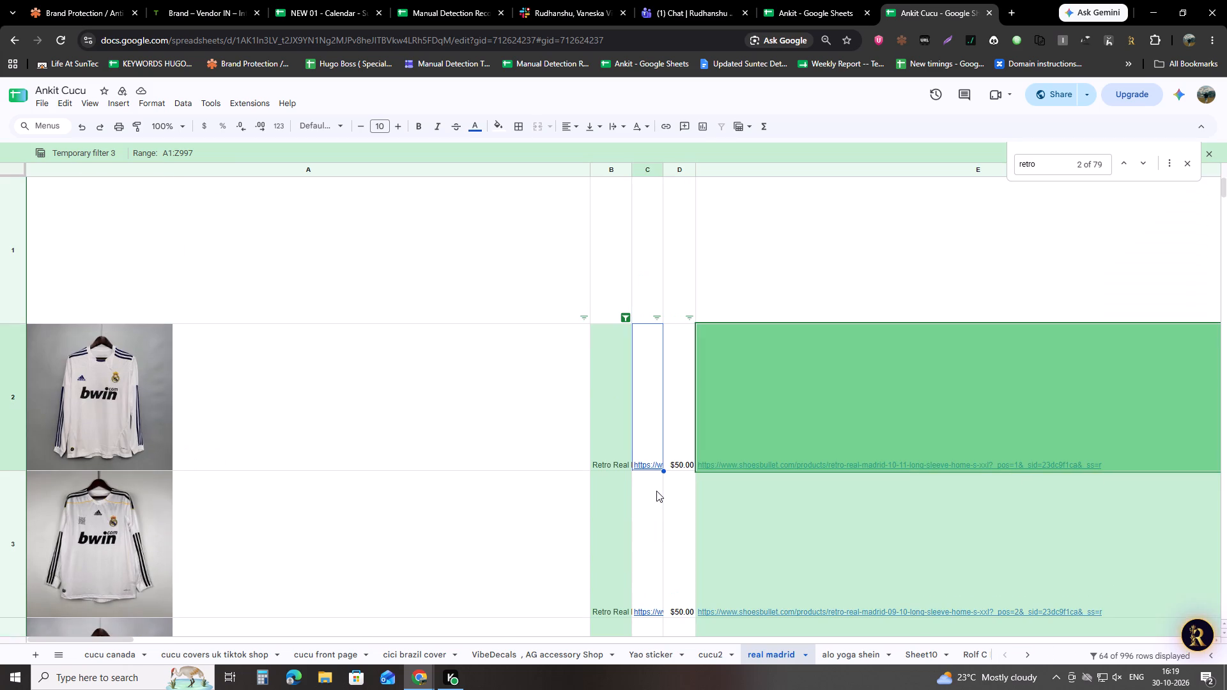
# Close the "retro" sheet search and exit Temporary filter 3.
pyautogui.click(1189, 167)
pyautogui.click(1204, 146)
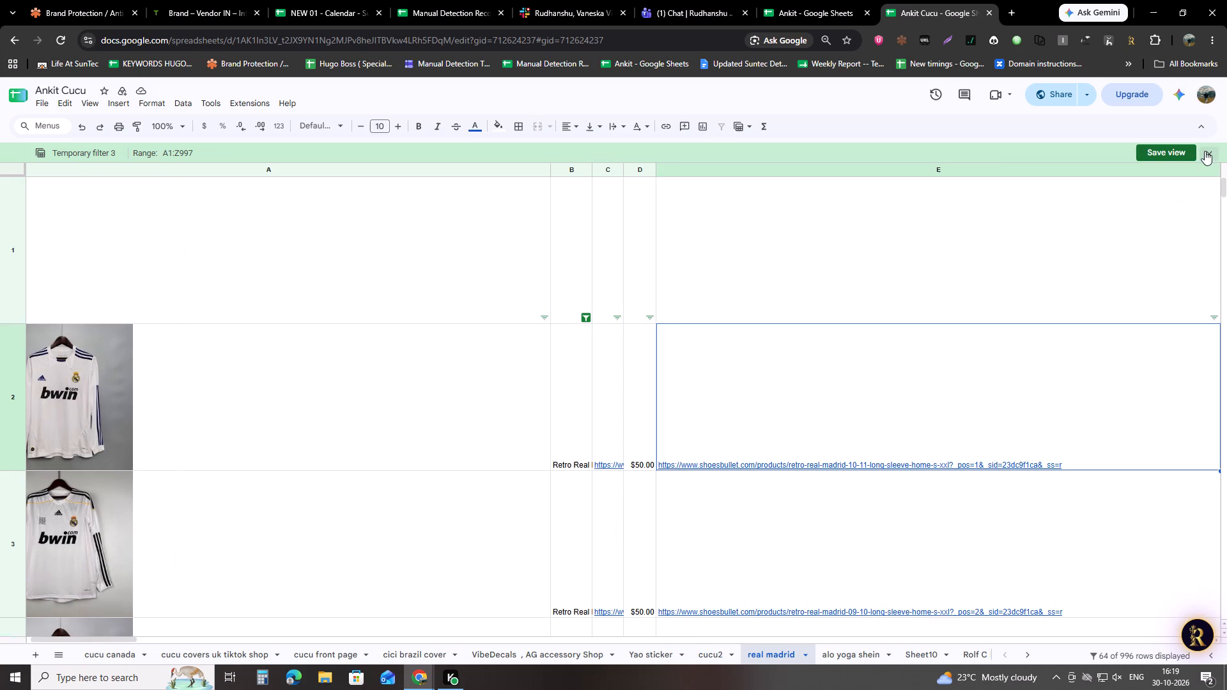
pyautogui.click(1205, 151)
pyautogui.click(663, 413)
pyautogui.scroll(6, 645, 413)
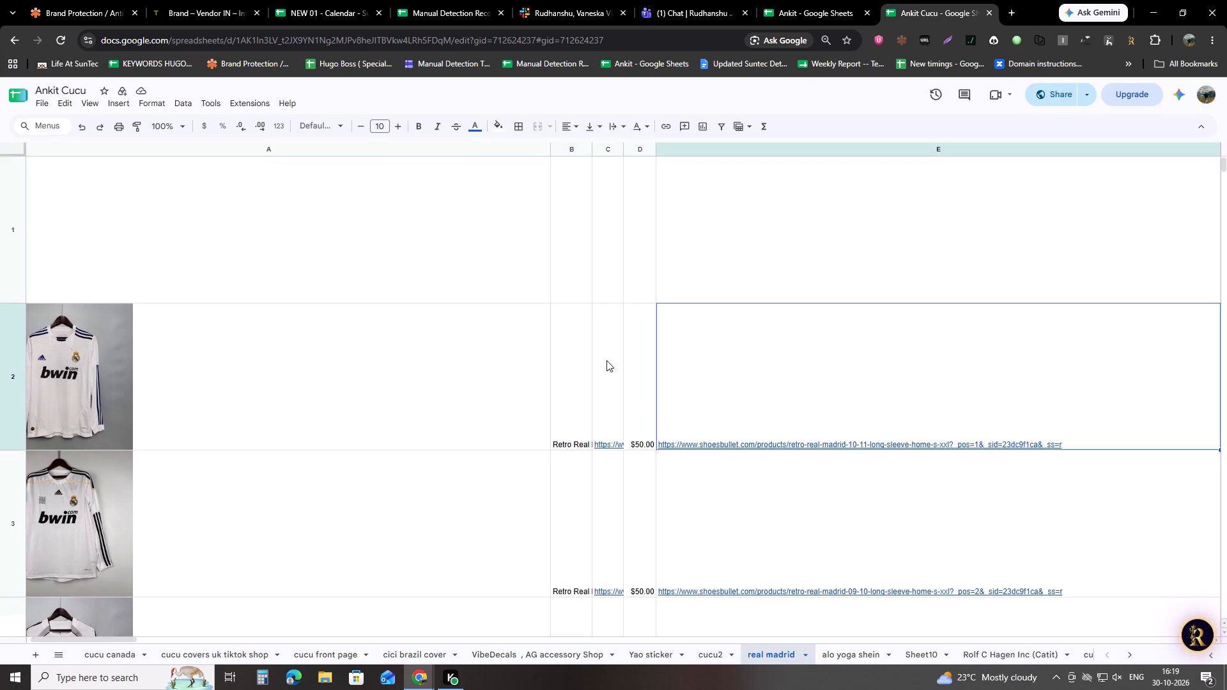
# Delete the old listing data in columns B to E from row 2 to the end of the sheet.
pyautogui.click(585, 364)
pyautogui.hotkey('shift', 'Right')
pyautogui.hotkey('shift', 'Right')
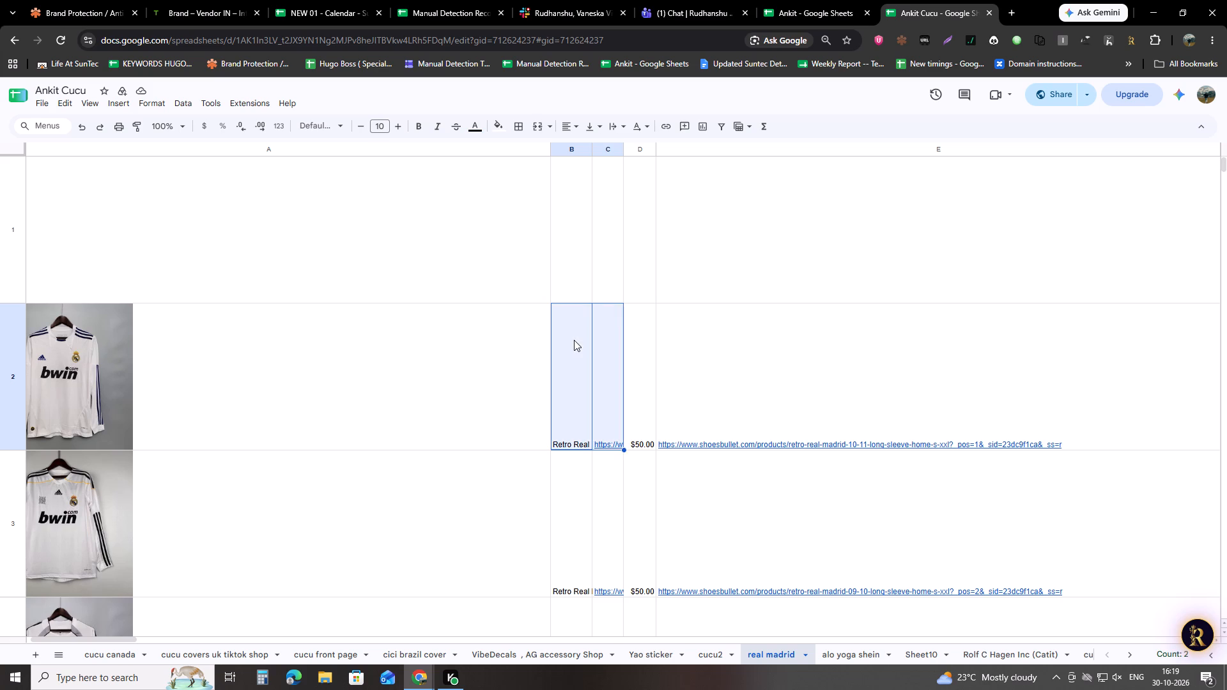
pyautogui.hotkey('shift', 'Right')
pyautogui.hotkey('ctrl', 'shift', 'Down')
pyautogui.hotkey('ctrl', 'shift', 'Down')
pyautogui.hotkey('ctrl', 'shift', 'Down')
pyautogui.hotkey('ctrl', 'shift', 'Down')
pyautogui.hotkey('ctrl', 'shift', 'Down')
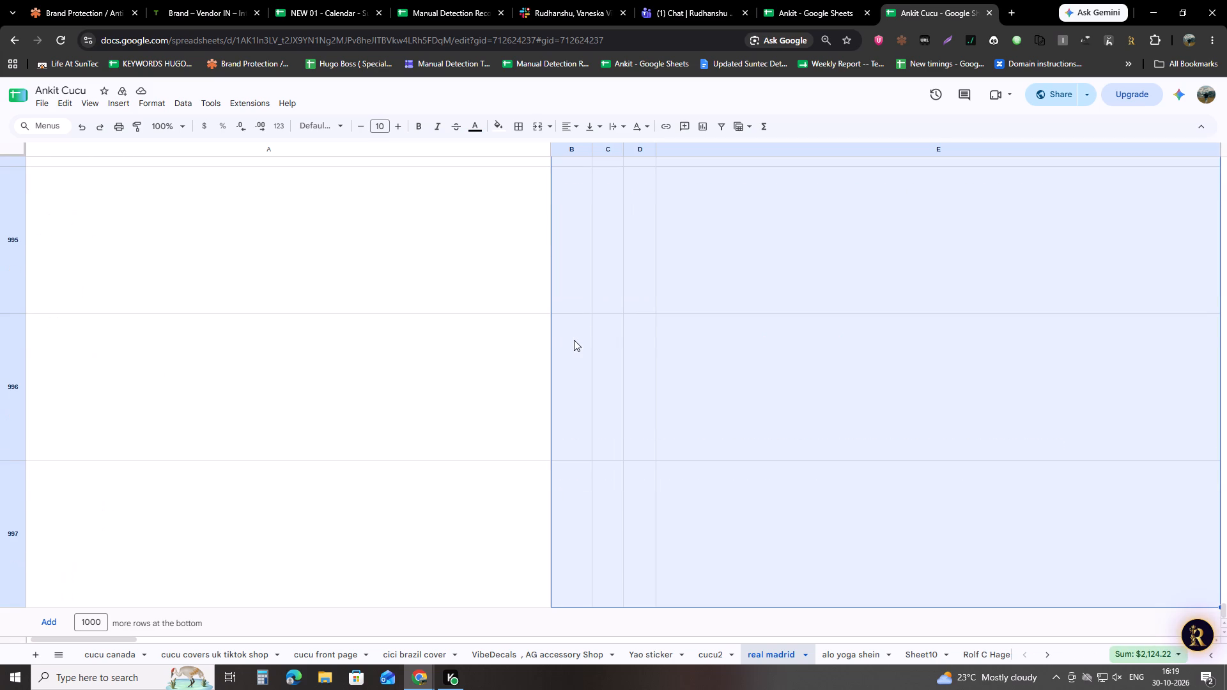
pyautogui.press('Delete')
pyautogui.hotkey('ctrl', 'Up')
pyautogui.hotkey('ctrl', 'Up')
pyautogui.hotkey('ctrl', 'Up')
pyautogui.hotkey('ctrl', 'Up')
pyautogui.hotkey('ctrl', 'Up')
pyautogui.hotkey('ctrl', 'Up')
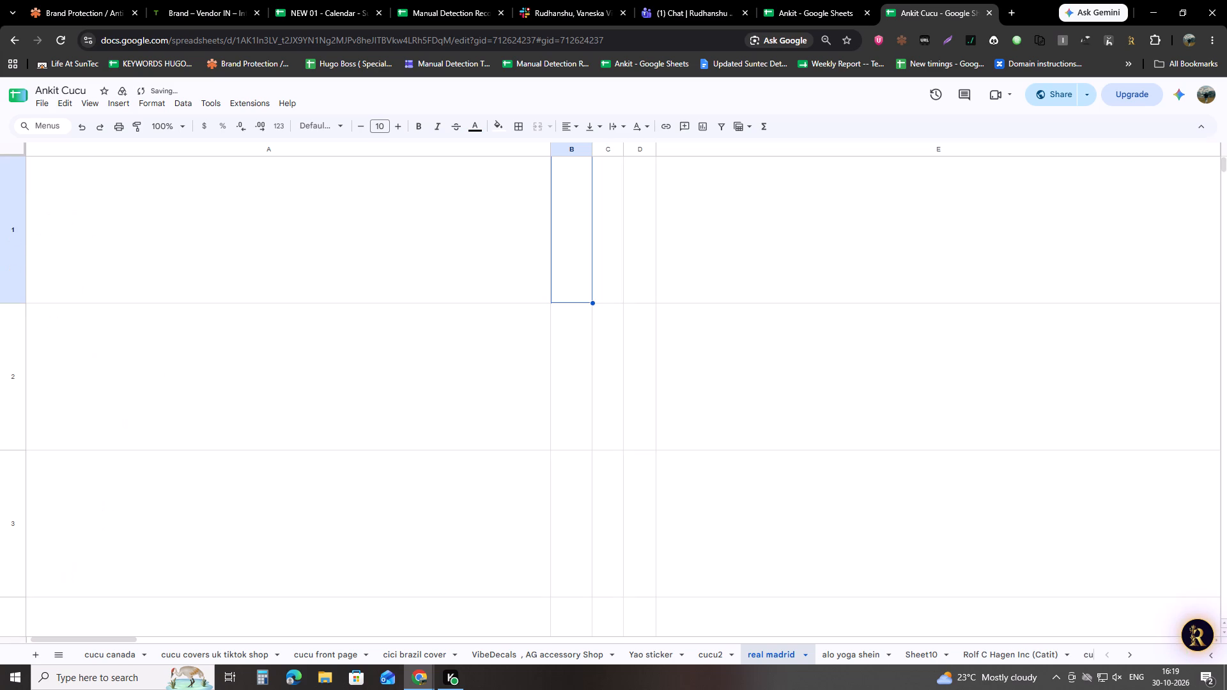
# Switch to the Shoes Bullet browser window and clear the rows collected by the product grabber.
pyautogui.hotkey('alt', 'Tab')
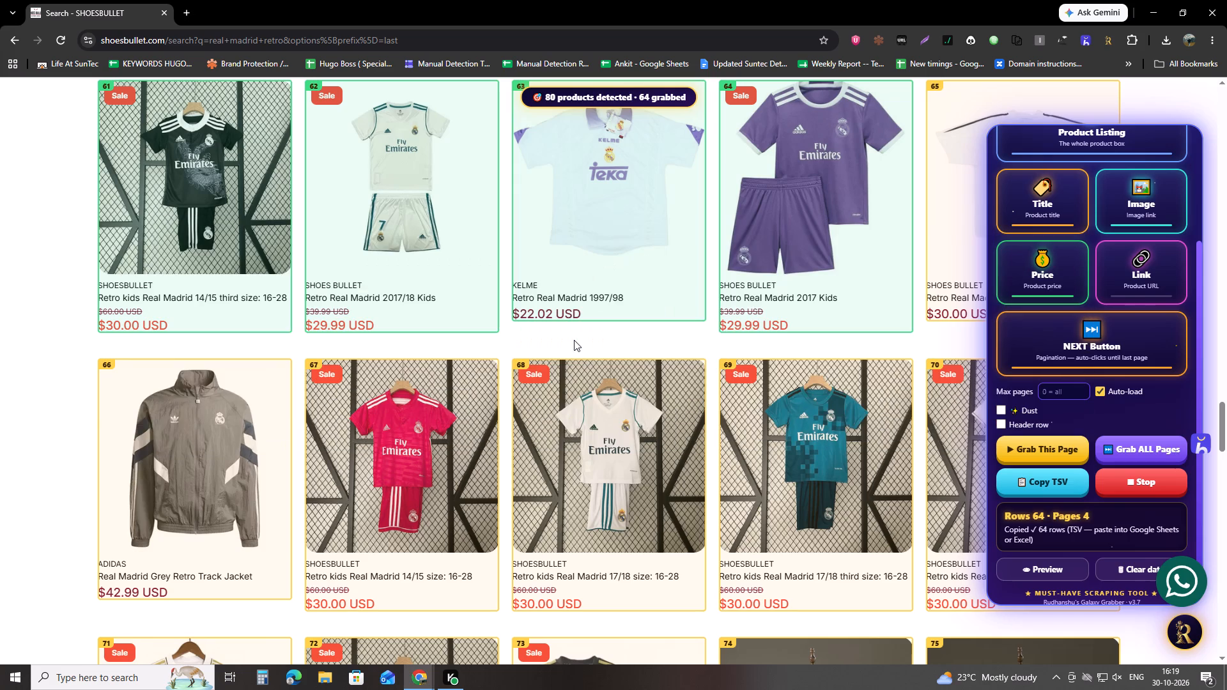
pyautogui.scroll(-1, 1088, 487)
pyautogui.click(1124, 563)
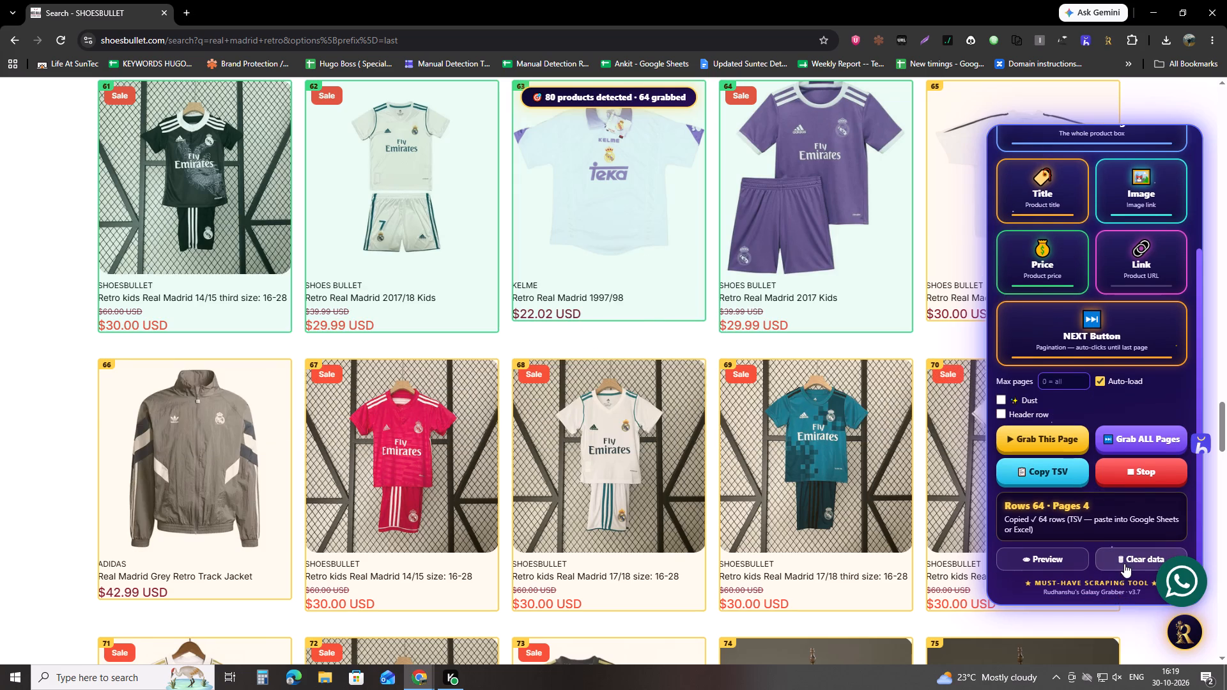
pyautogui.doubleClick(1138, 482)
pyautogui.tripleClick(1129, 567)
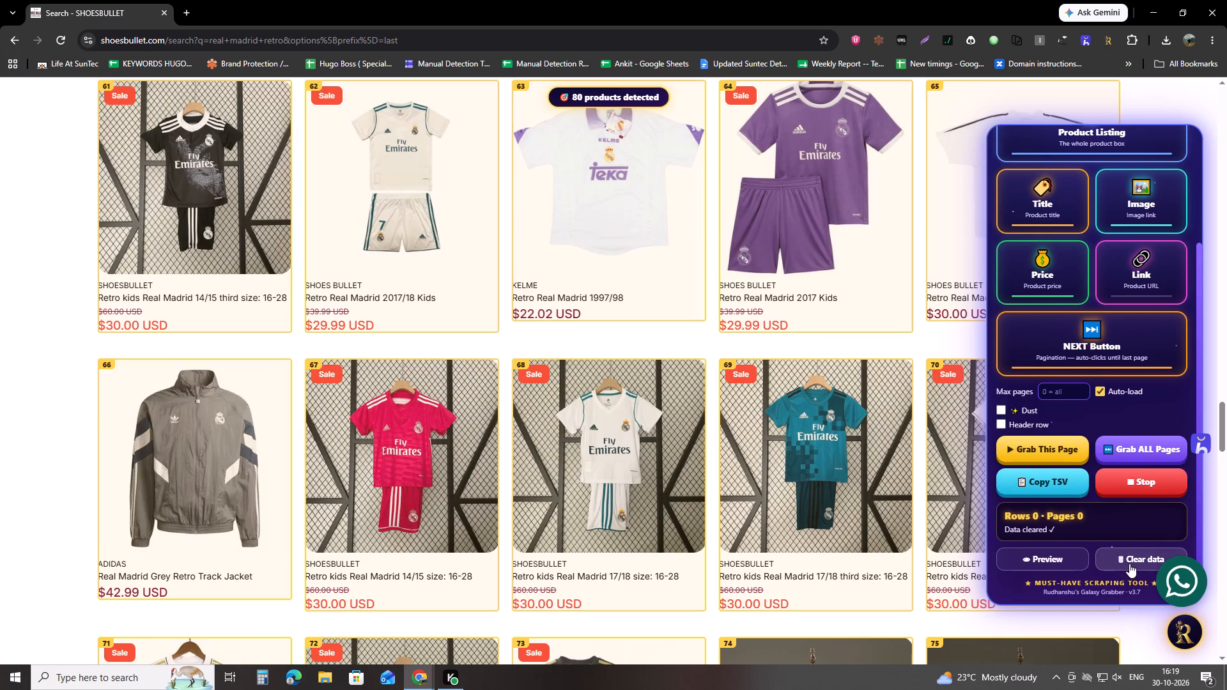
# Return to the Shoes Bullet home page and search the store for "real madrid retro".
pyautogui.click(0, 439)
pyautogui.scroll(15, 22, 413)
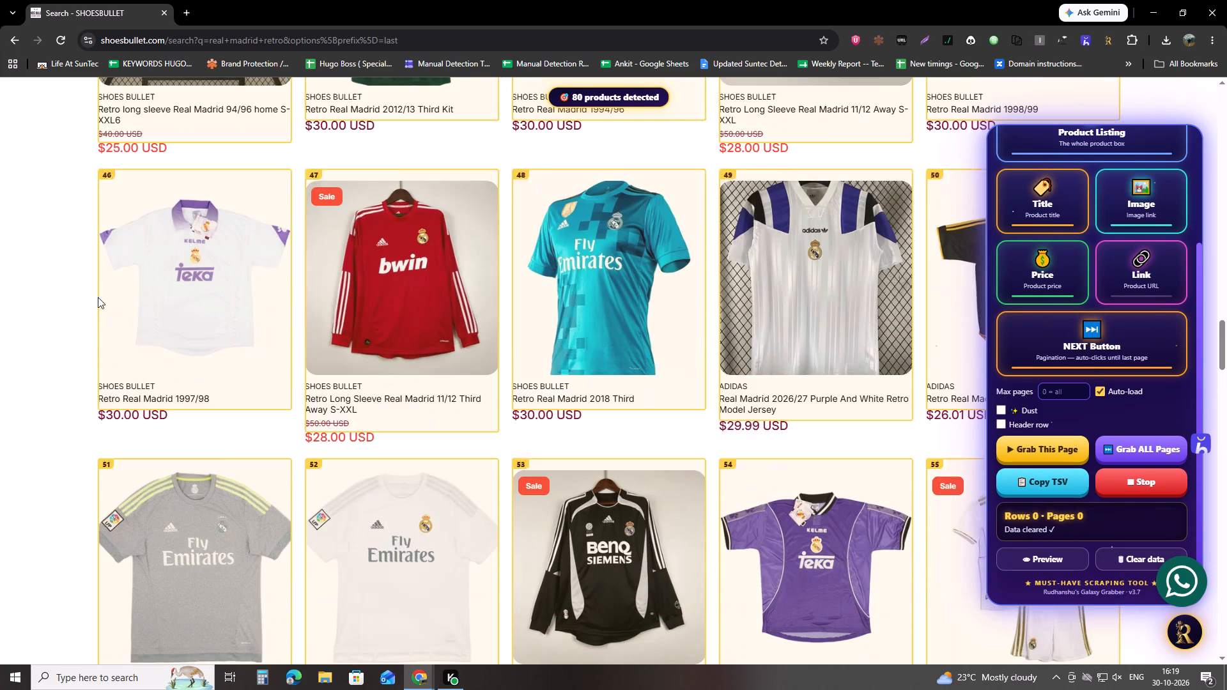
pyautogui.middleClick(17, 322)
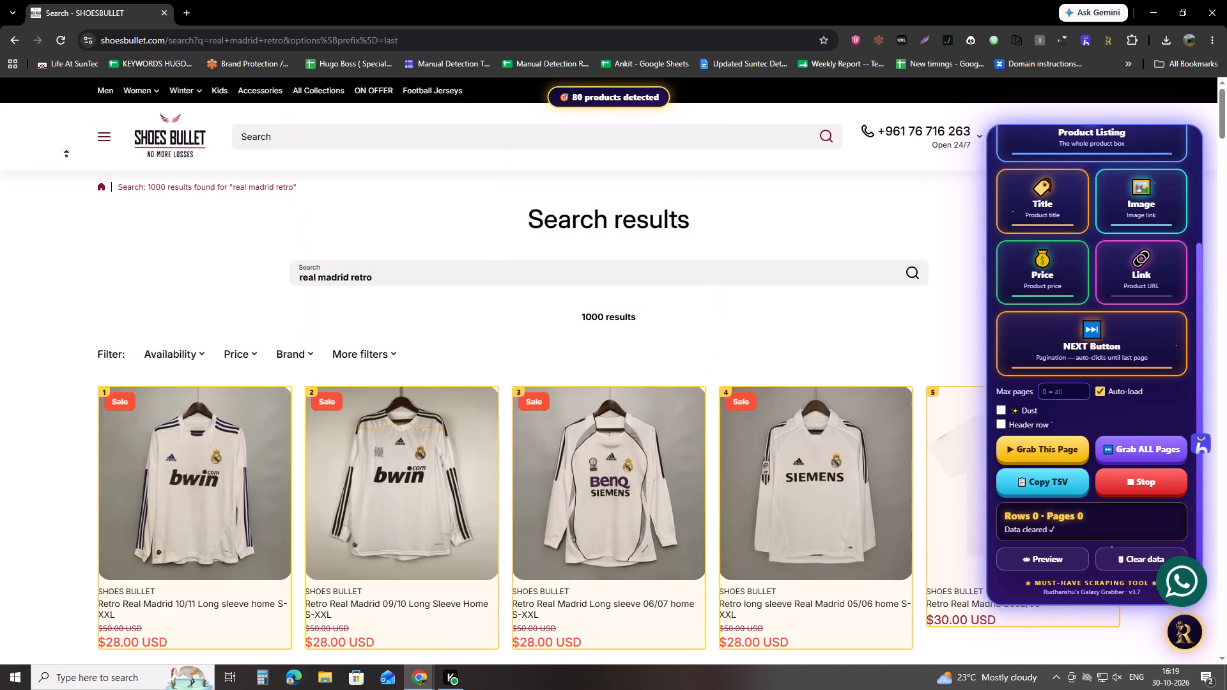
pyautogui.click(44, 262)
pyautogui.click(174, 121)
pyautogui.scroll(4, 1082, 293)
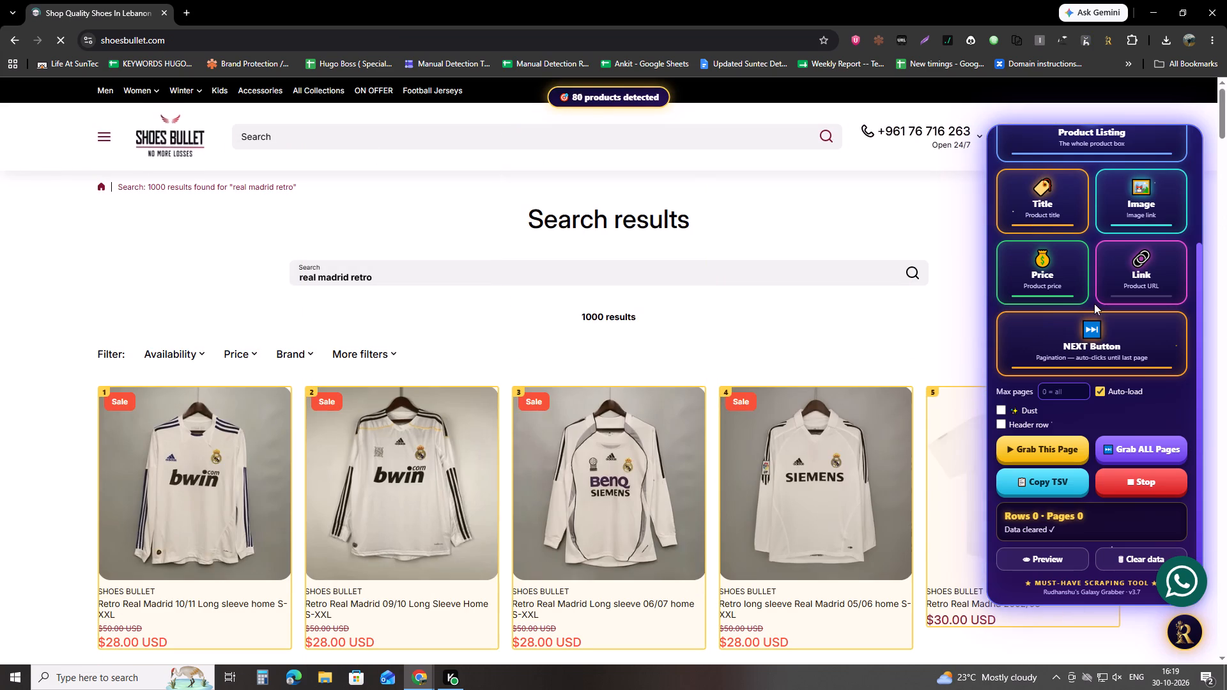
pyautogui.scroll(9, 1094, 303)
pyautogui.click(442, 152)
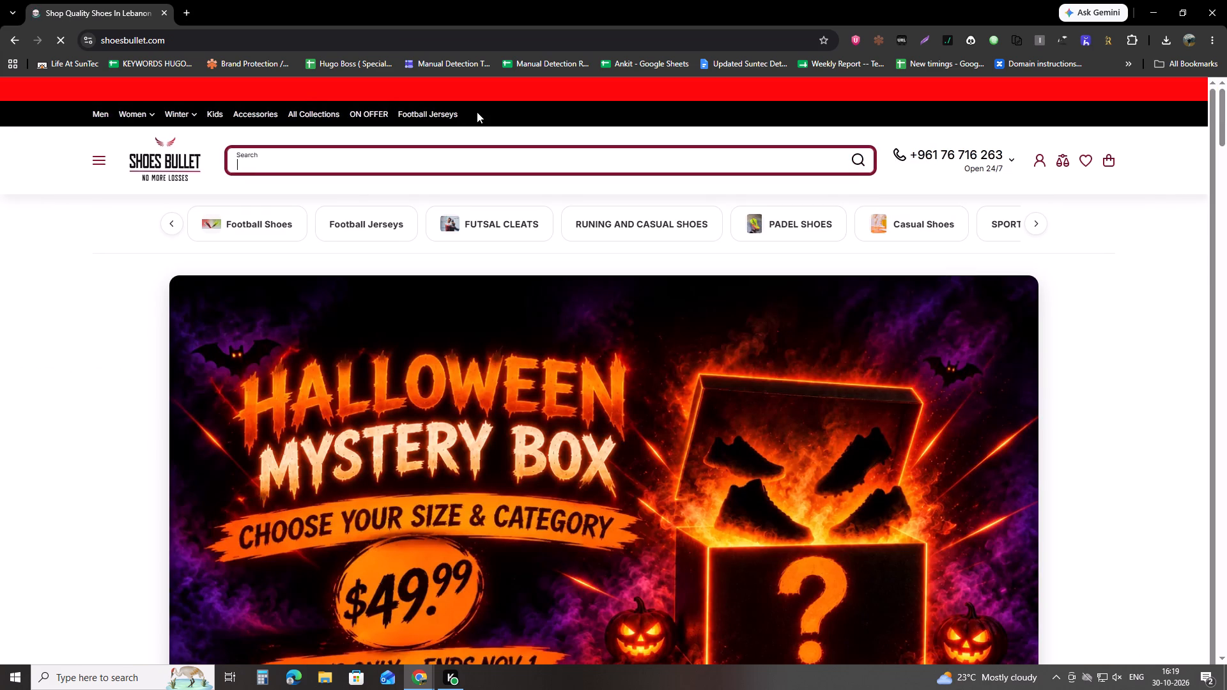
pyautogui.write('real madrid retr')
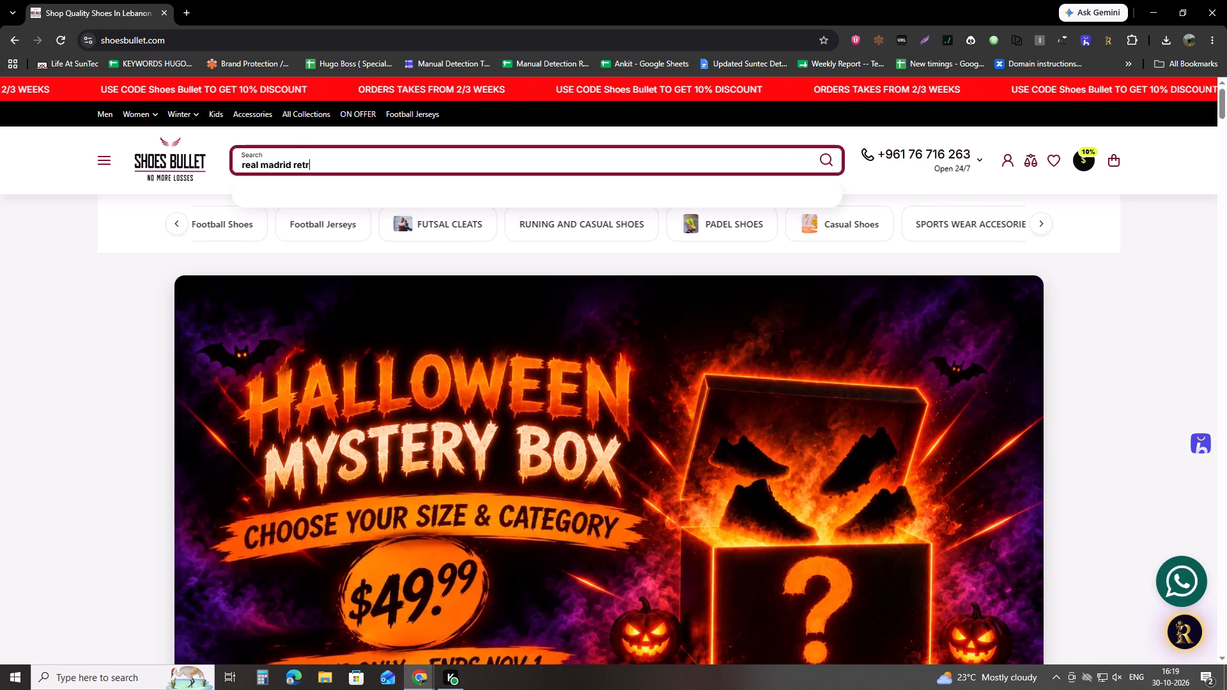
pyautogui.press('o')
pyautogui.press('Return')
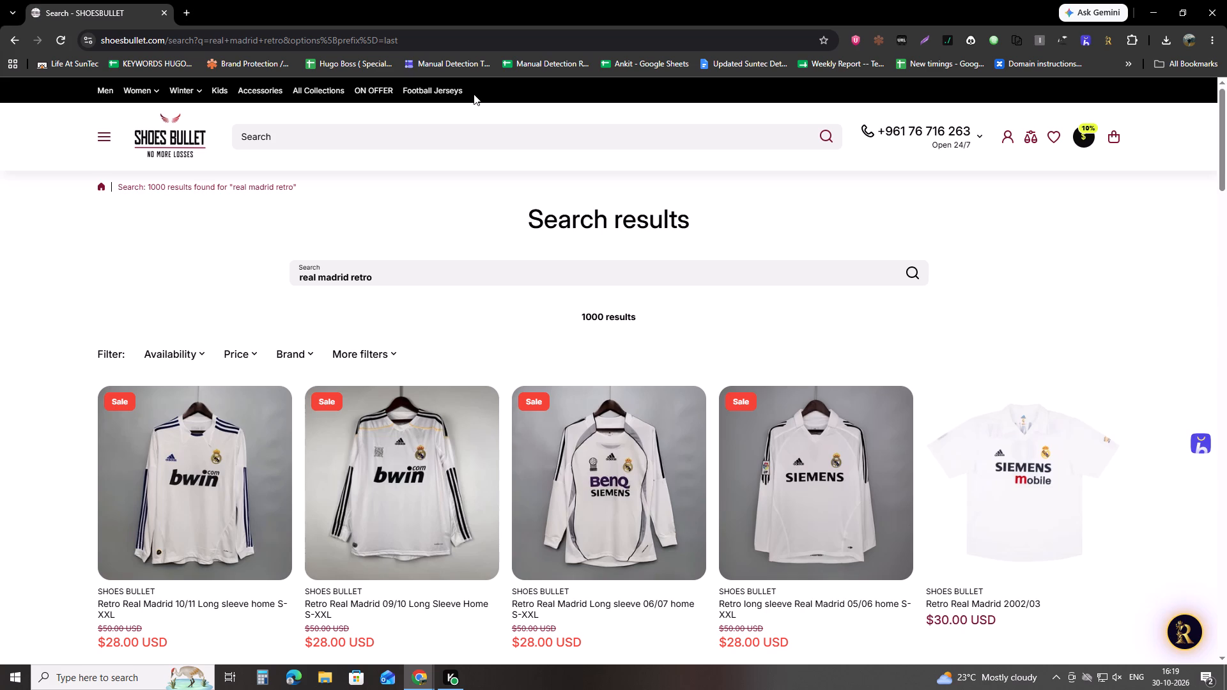
# Open the product grabber and set the results page's Show More control as its pagination target.
pyautogui.scroll(-19, 436, 223)
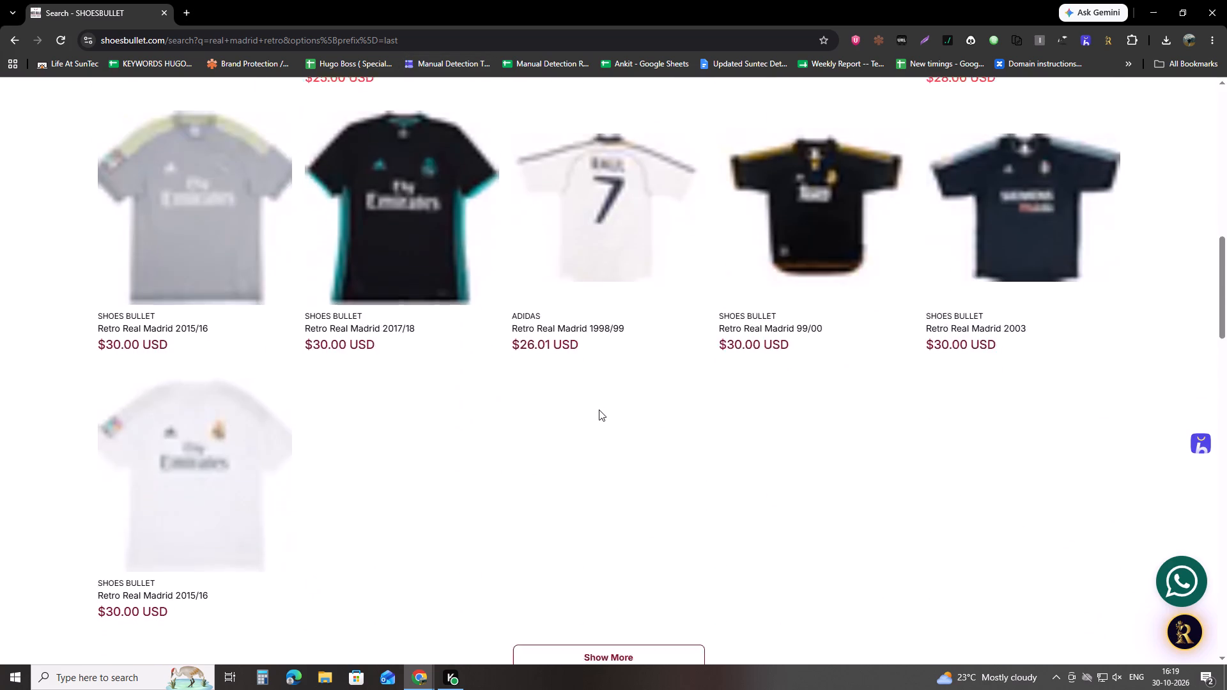
pyautogui.click(1174, 639)
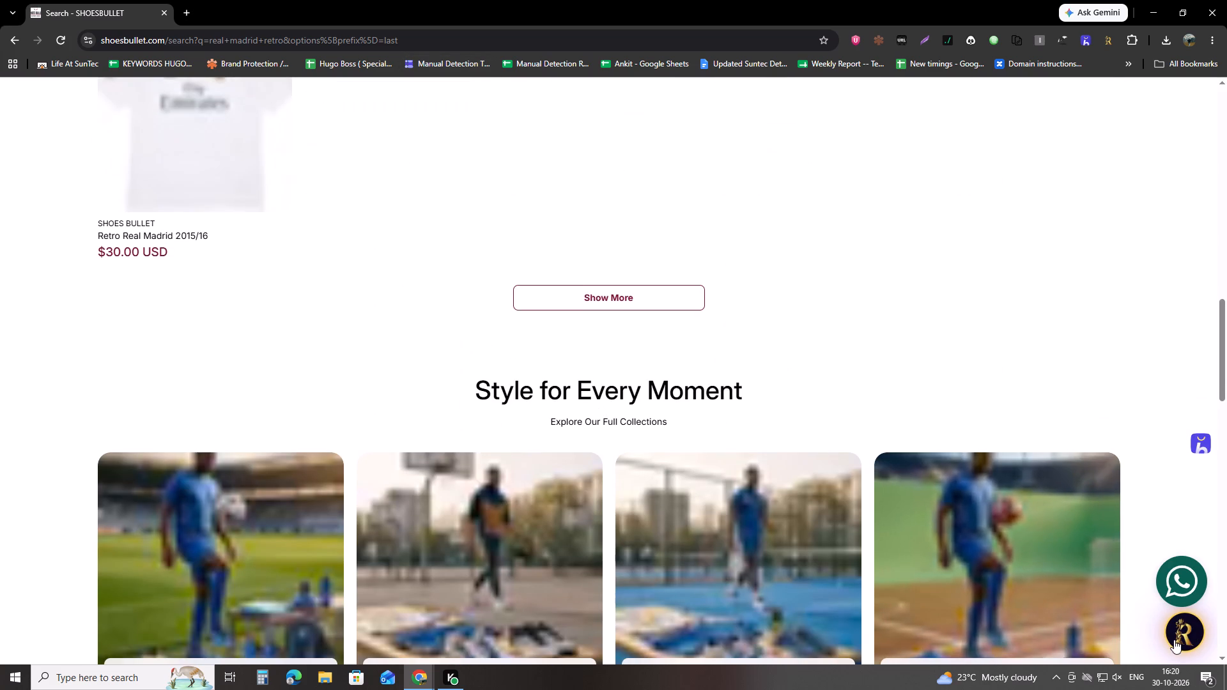
pyautogui.click(1047, 493)
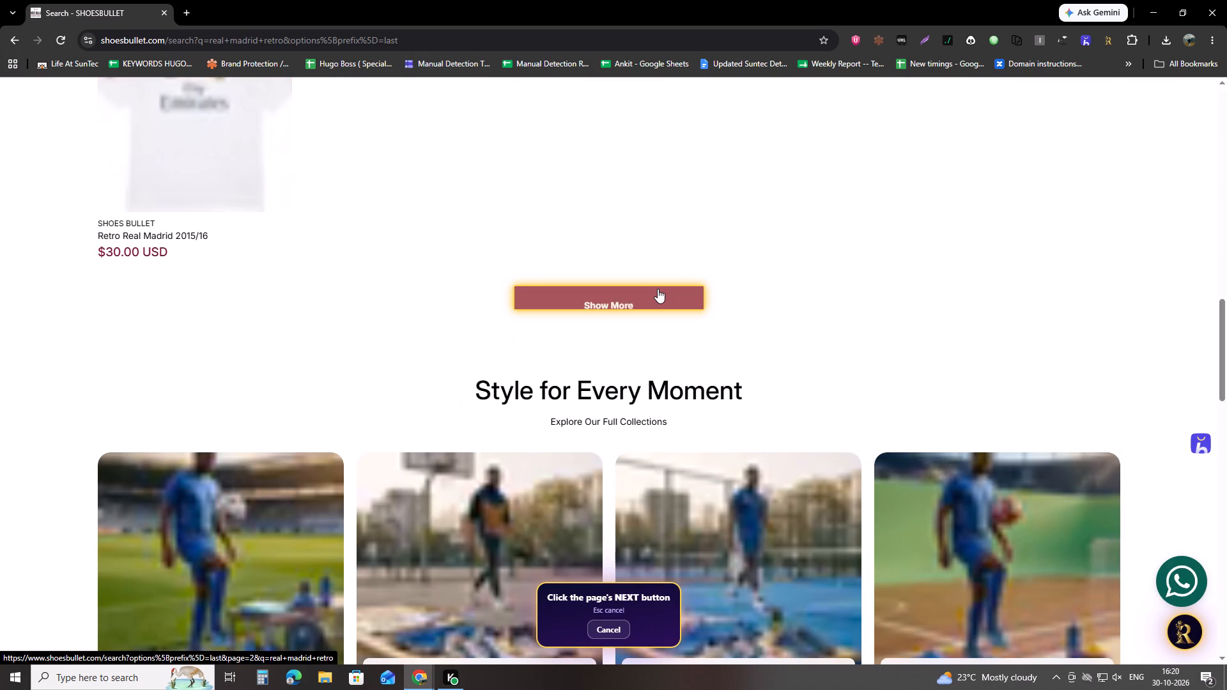
pyautogui.click(656, 289)
pyautogui.scroll(-3, 1138, 450)
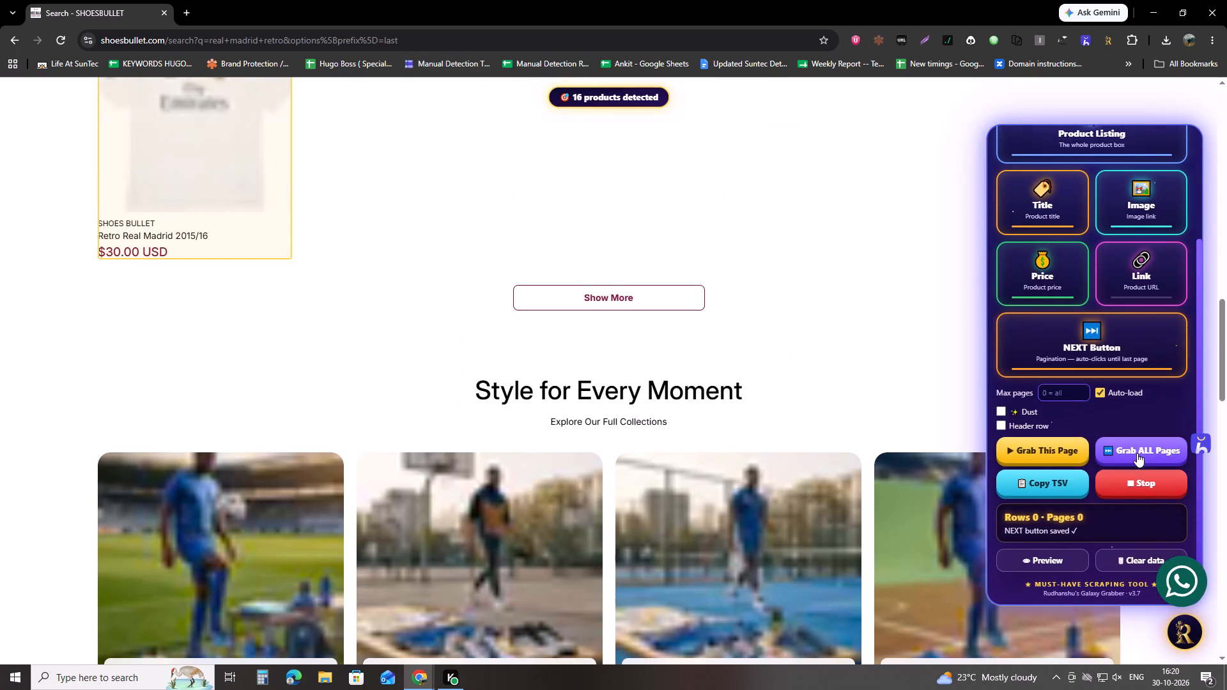
# Grab products from all result pages, stop the run at 64 rows, and copy the rows as TSV.
pyautogui.click(1139, 443)
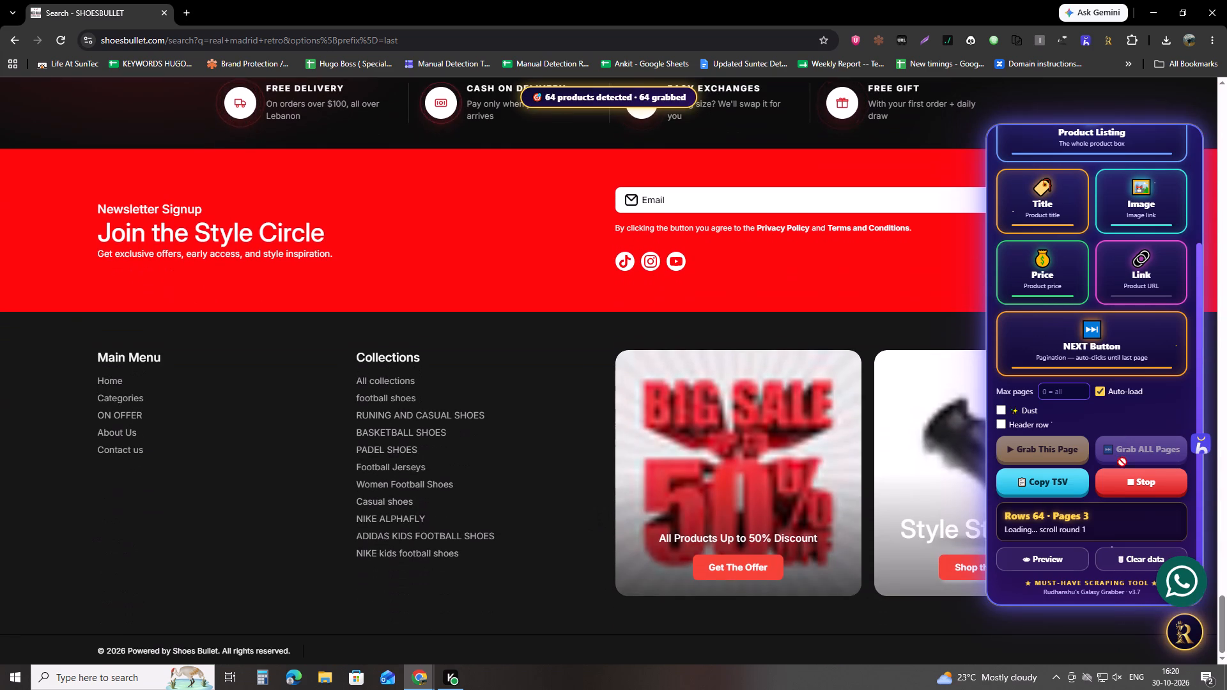
pyautogui.click(1131, 487)
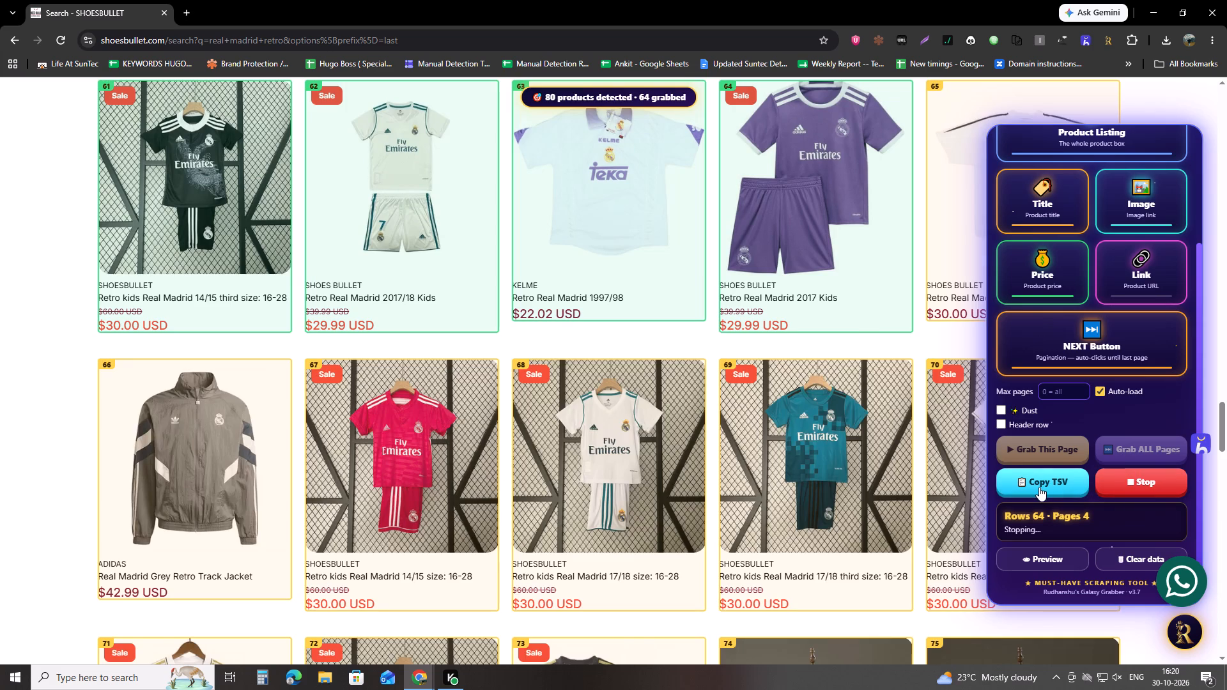
pyautogui.click(1038, 487)
pyautogui.click(1038, 487)
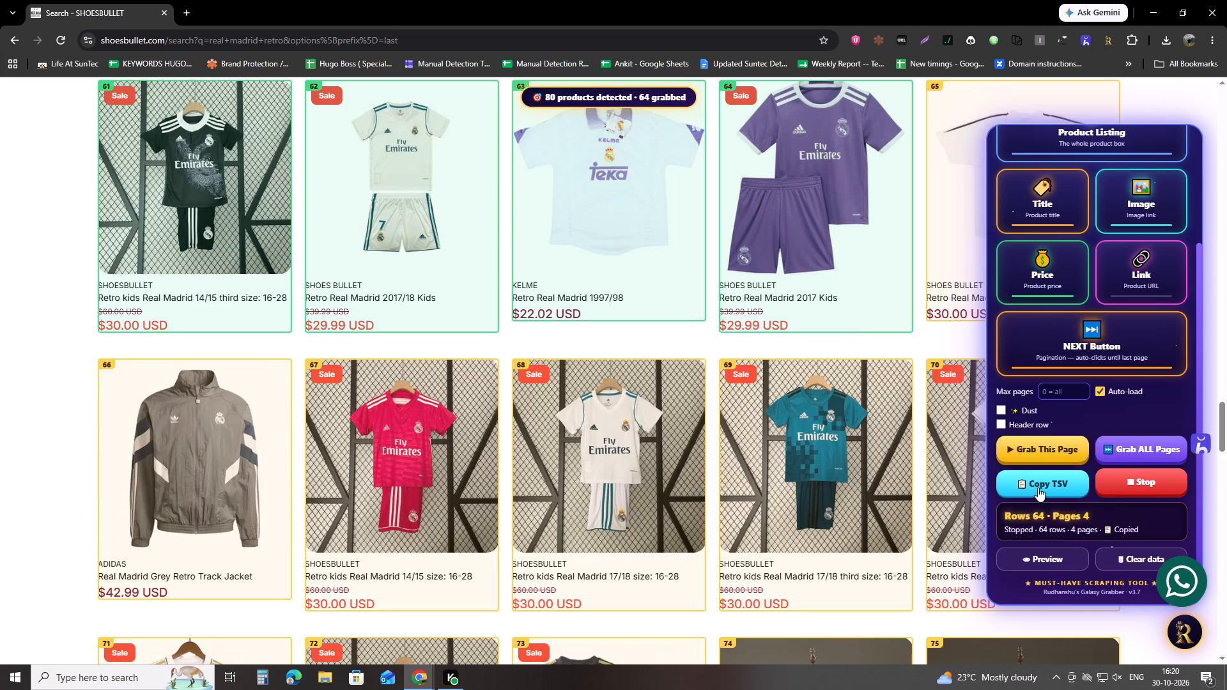
# Paste the grabbed product rows into the real madrid sheet starting at cell B2.
pyautogui.hotkey('alt', 'Tab')
pyautogui.scroll(6, 647, 360)
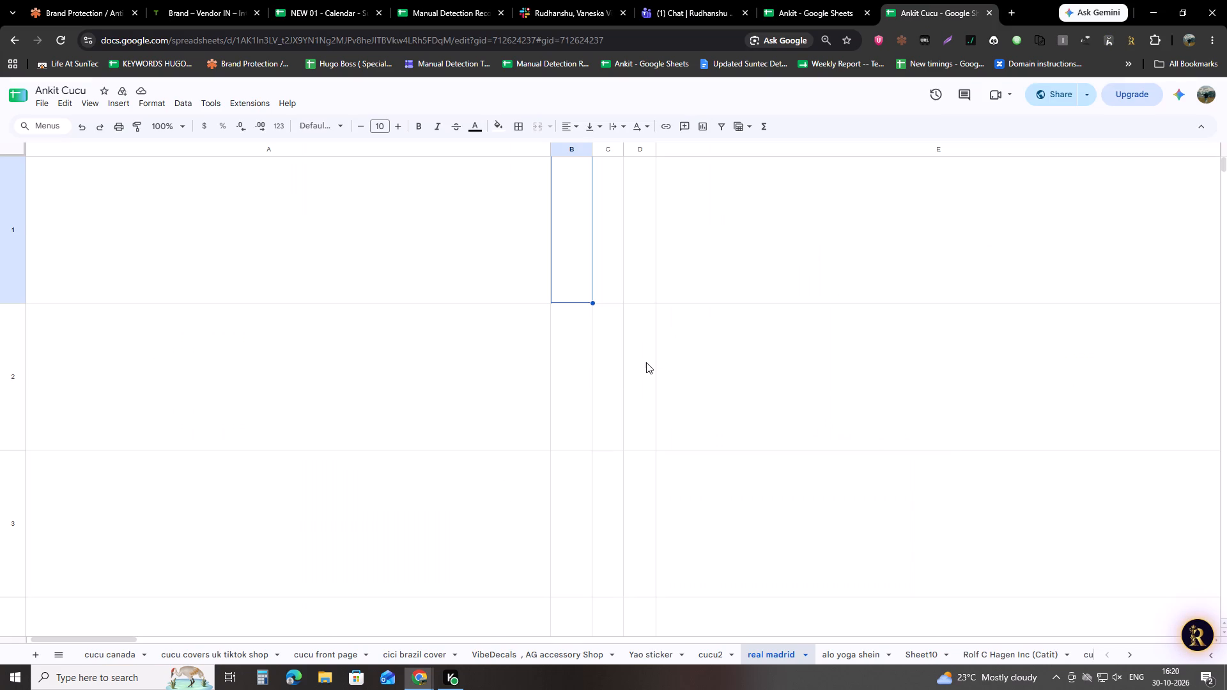
pyautogui.click(578, 364)
pyautogui.hotkey('ctrl', 'v')
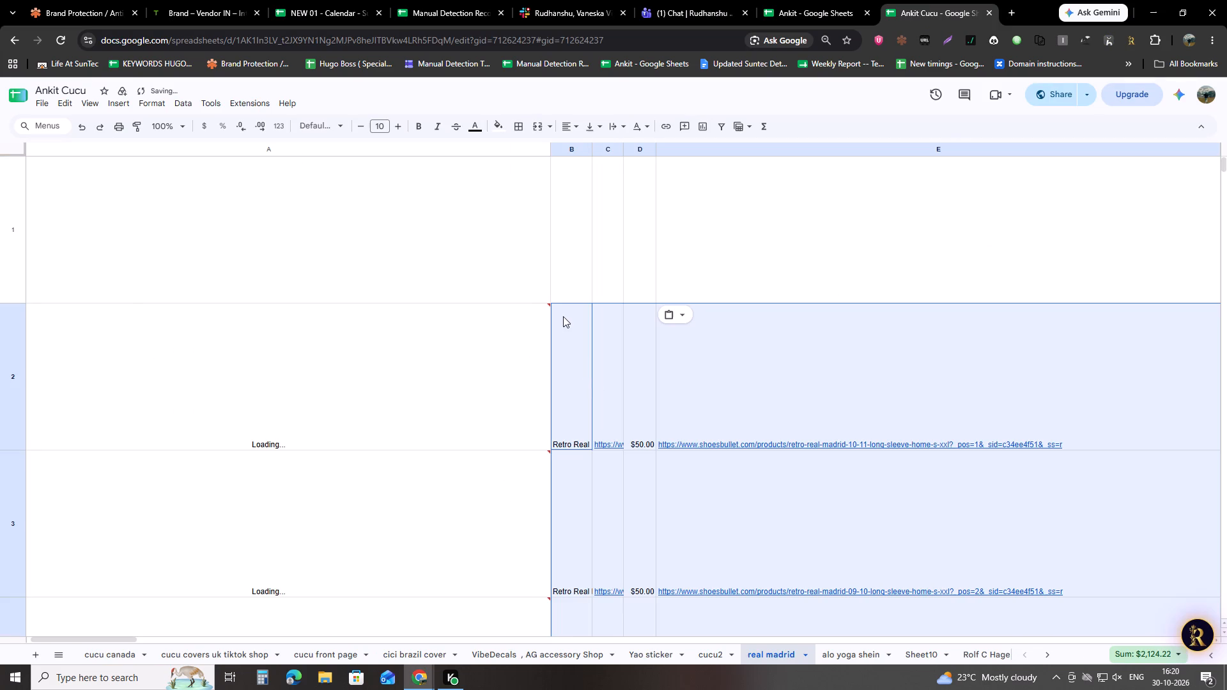
# Create a filter view over the whole sheet and filter column B to titles containing "retro".
pyautogui.click(563, 316)
pyautogui.hotkey('ctrl', 'a')
pyautogui.hotkey('ctrl', 'a')
pyautogui.click(745, 126)
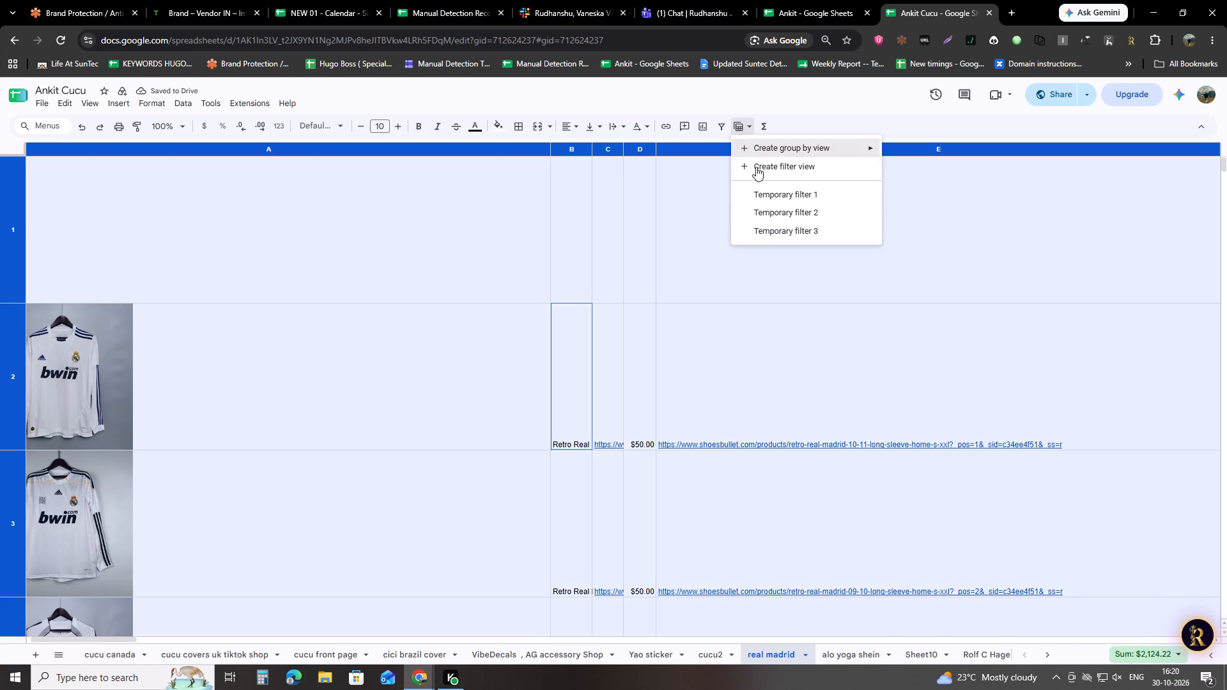
pyautogui.click(774, 172)
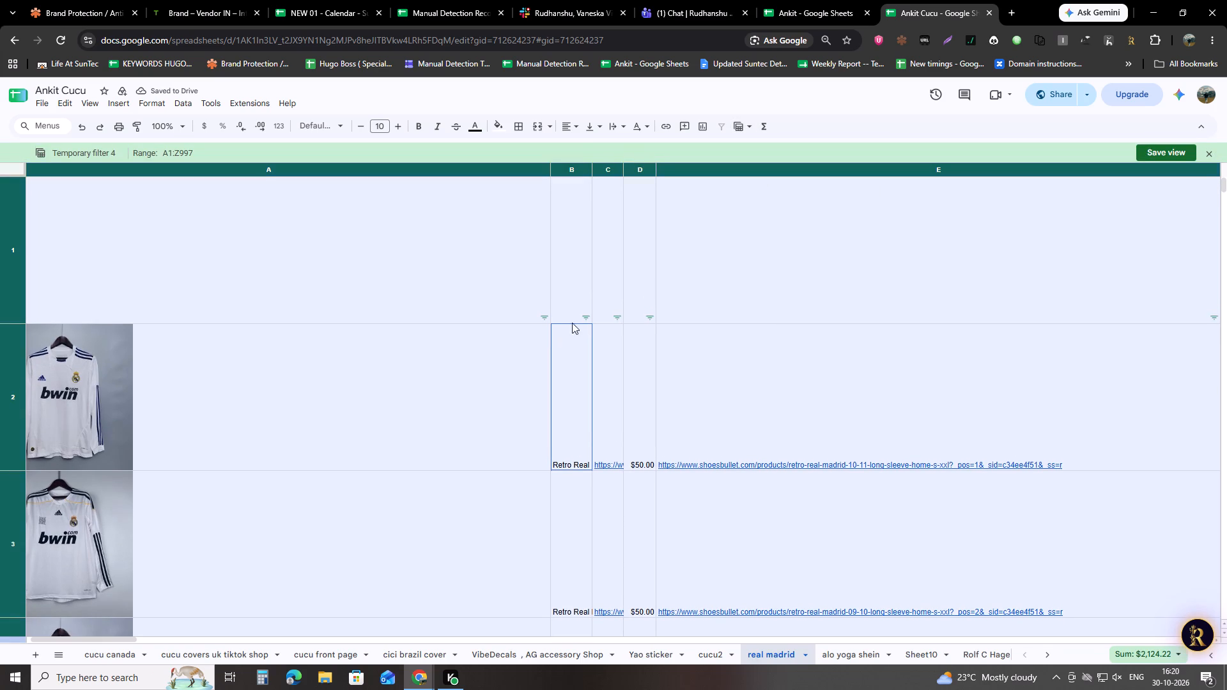
pyautogui.click(587, 315)
pyautogui.click(479, 450)
pyautogui.click(474, 482)
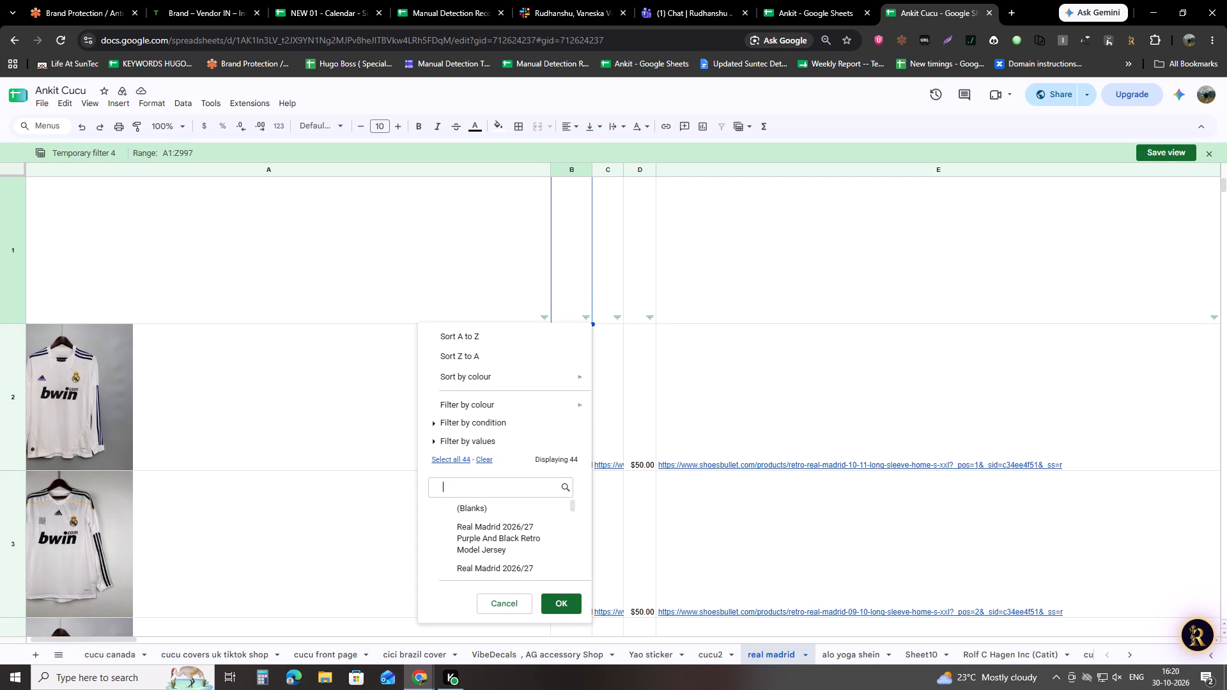
pyautogui.write('retr')
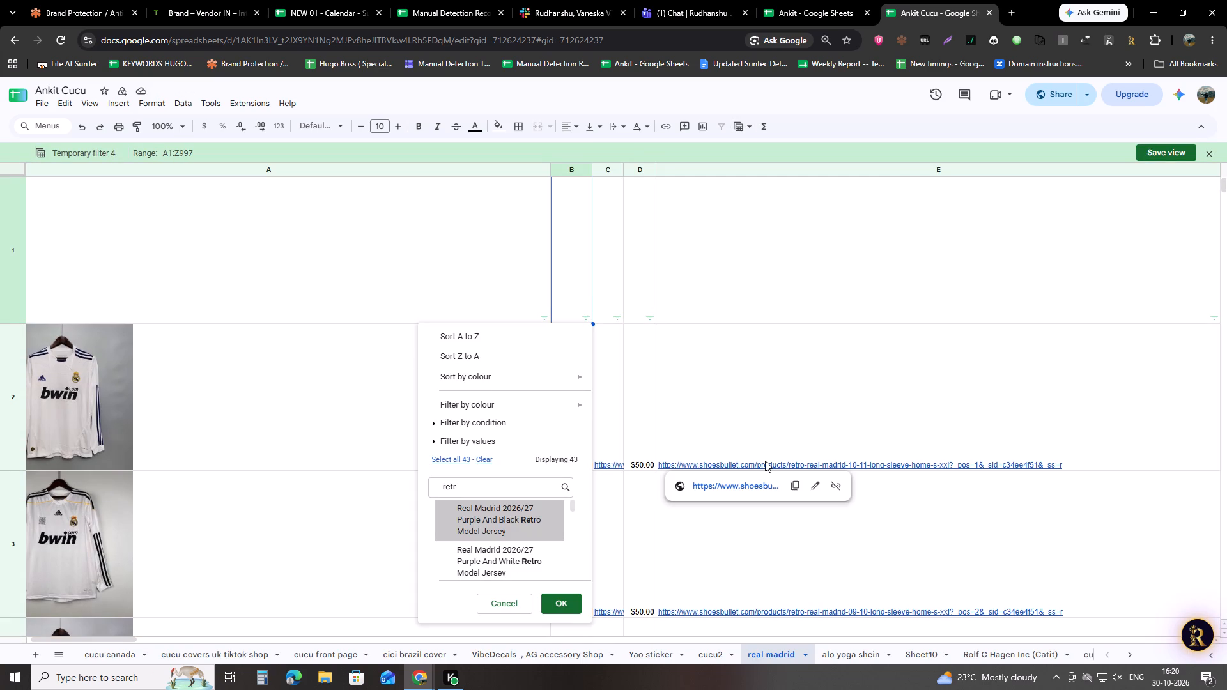
pyautogui.press('o')
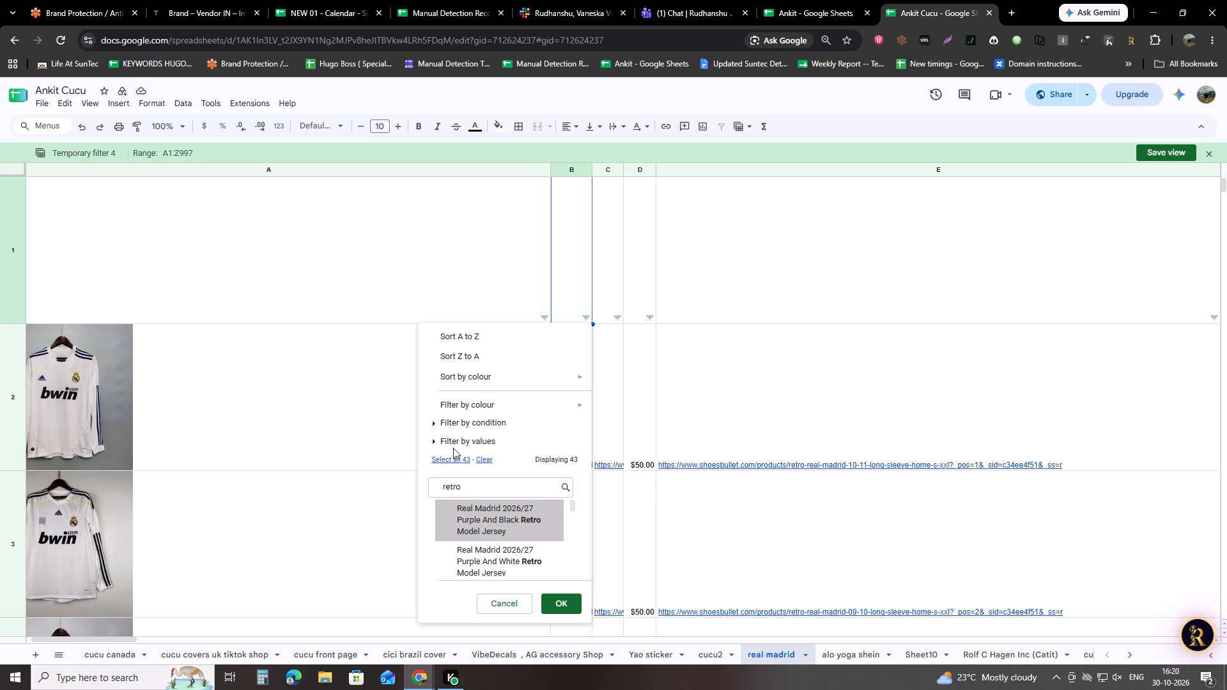
pyautogui.click(452, 456)
pyautogui.click(568, 605)
# Select the filtered product links in column E from row 2 down to check them.
pyautogui.click(814, 423)
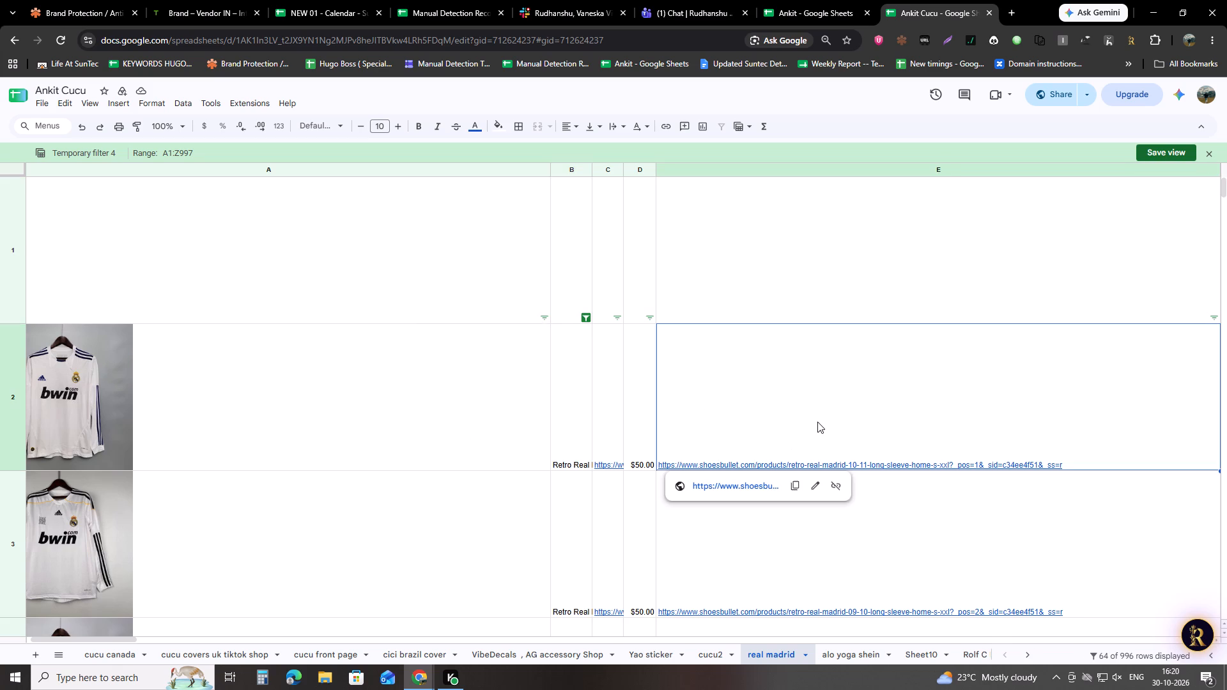
pyautogui.hotkey('ctrl', 'shift', 'Down')
pyautogui.hotkey('ctrl', 'shift', 'Down')
pyautogui.hotkey('ctrl', 'shift', 'Down')
pyautogui.hotkey('ctrl', 'shift', 'Down')
pyautogui.hotkey('ctrl', 'shift', 'Down')
pyautogui.press('Left')
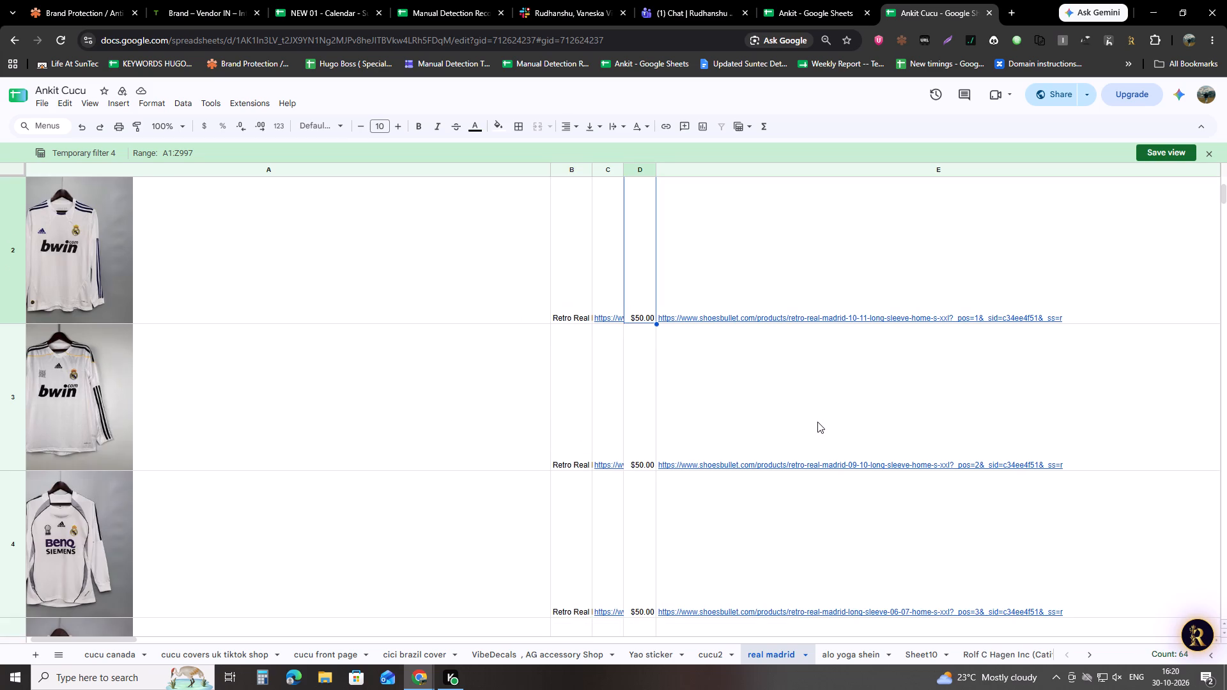
pyautogui.press('Left')
# Search the filtered real madrid sheet for "retro" and check the matches in the first rows.
pyautogui.hotkey('ctrl', 'f')
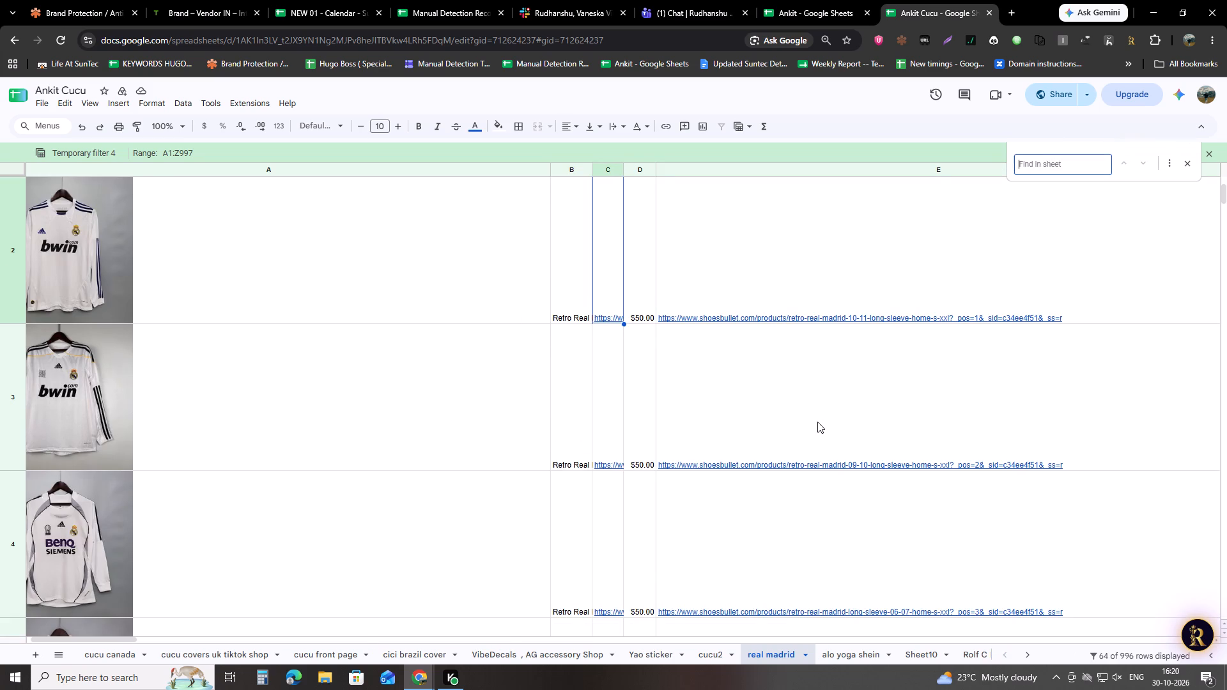
pyautogui.write('retro')
pyautogui.scroll(7, 587, 398)
pyautogui.scroll(2, 590, 343)
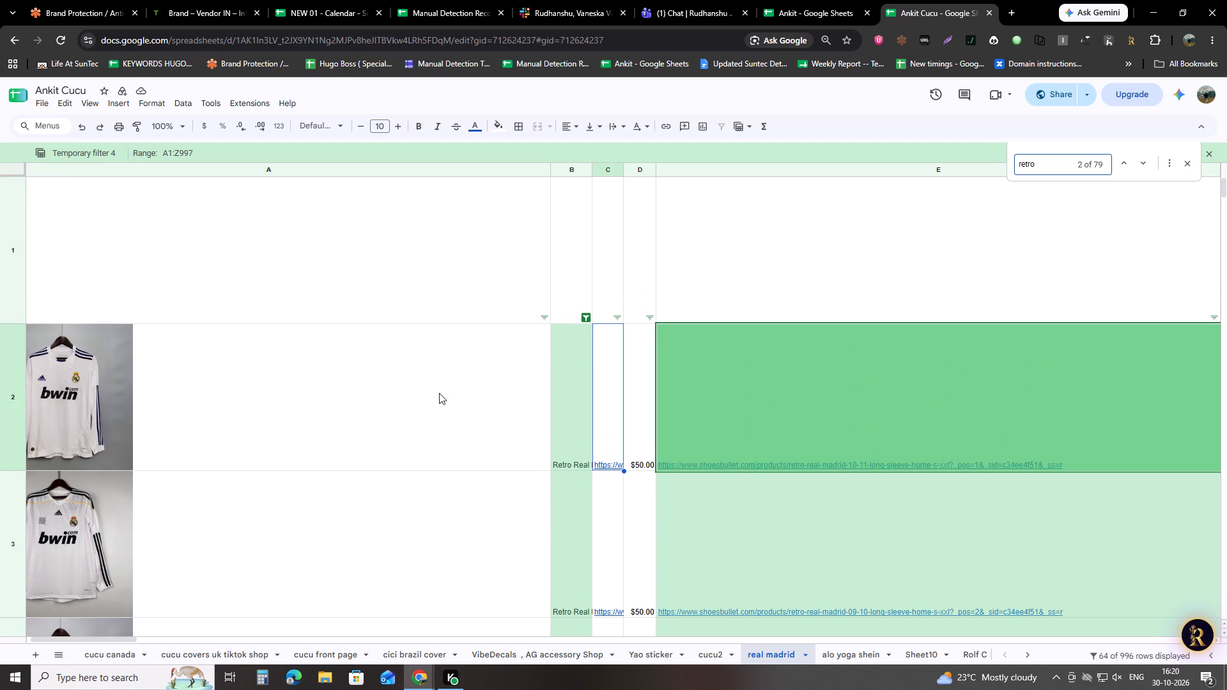
# Look through the filtered real madrid rows from row 2 to about row 33, comparing images, titles and links.
pyautogui.scroll(-15, 436, 387)
pyautogui.scroll(-7, 379, 381)
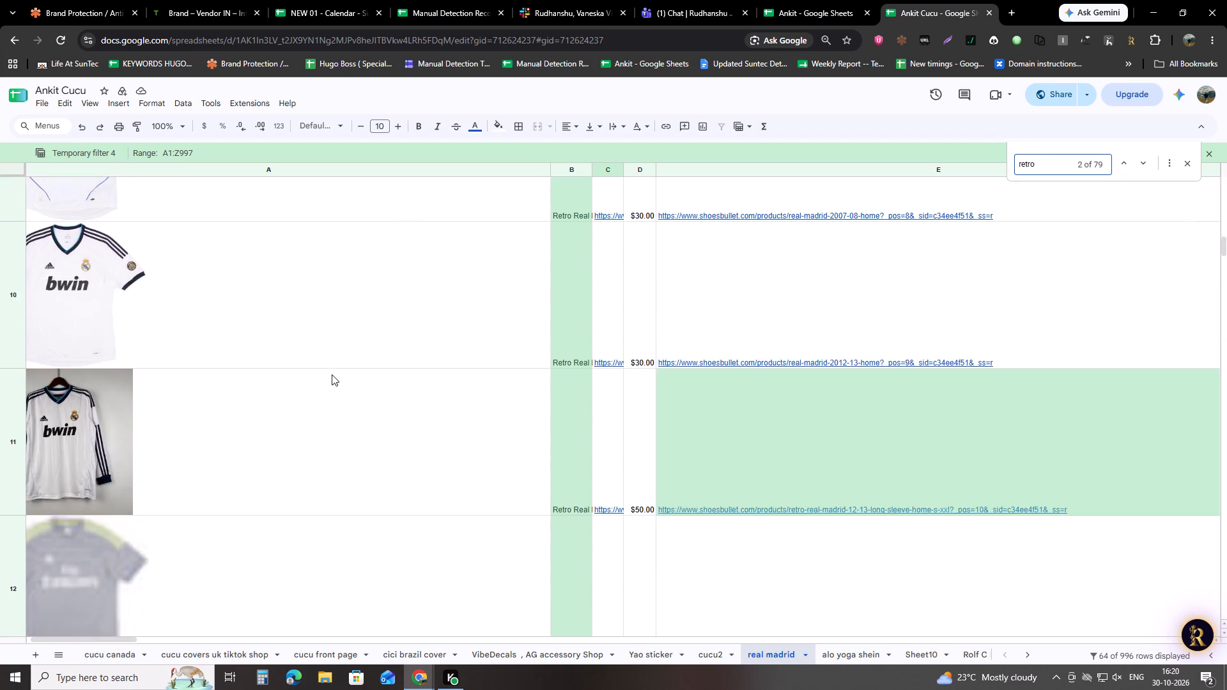
pyautogui.scroll(-20, 332, 374)
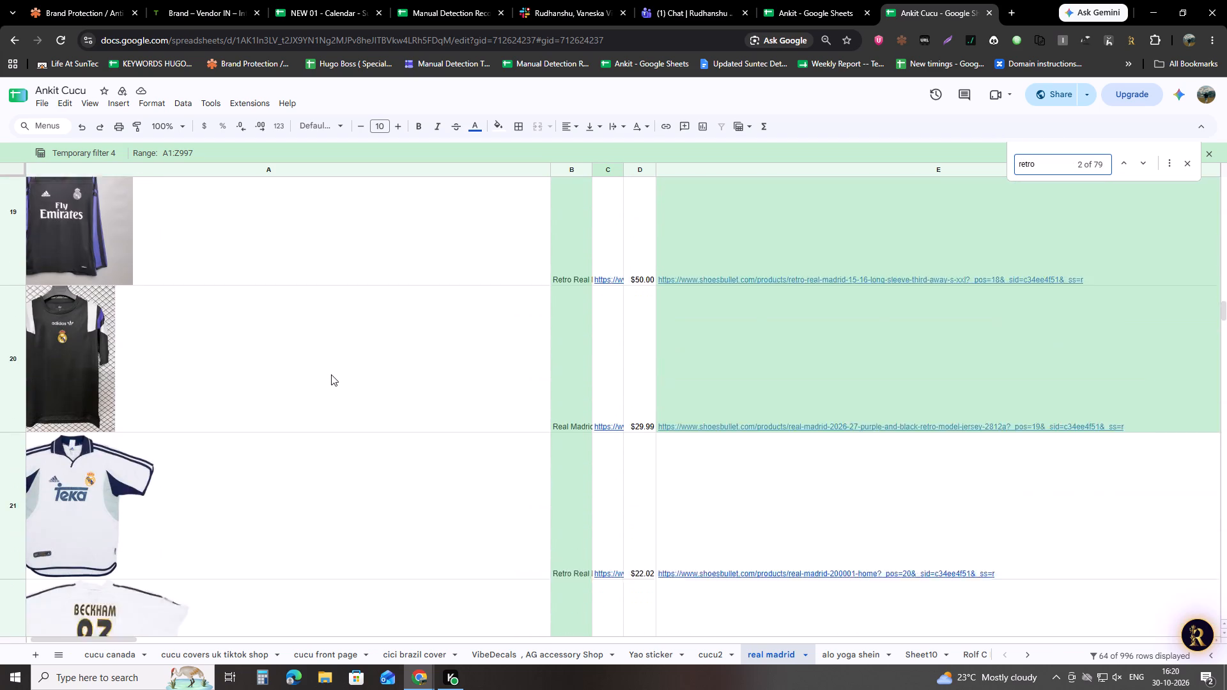
pyautogui.scroll(-16, 331, 374)
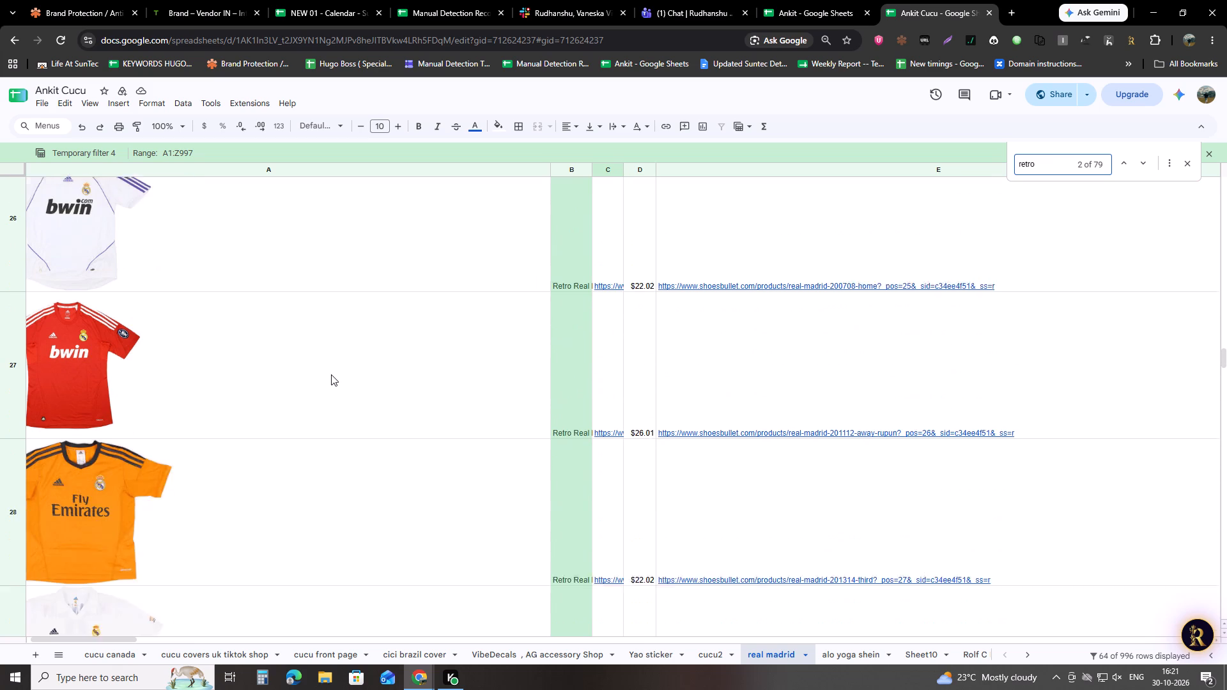
pyautogui.scroll(-11, 331, 374)
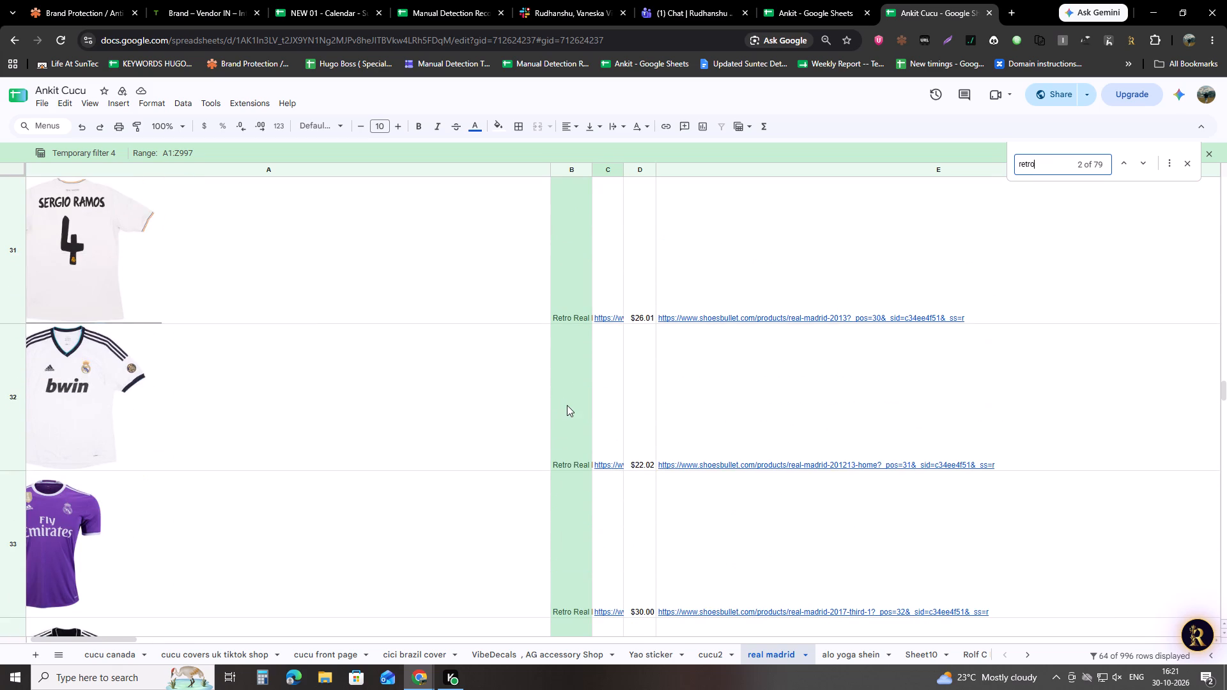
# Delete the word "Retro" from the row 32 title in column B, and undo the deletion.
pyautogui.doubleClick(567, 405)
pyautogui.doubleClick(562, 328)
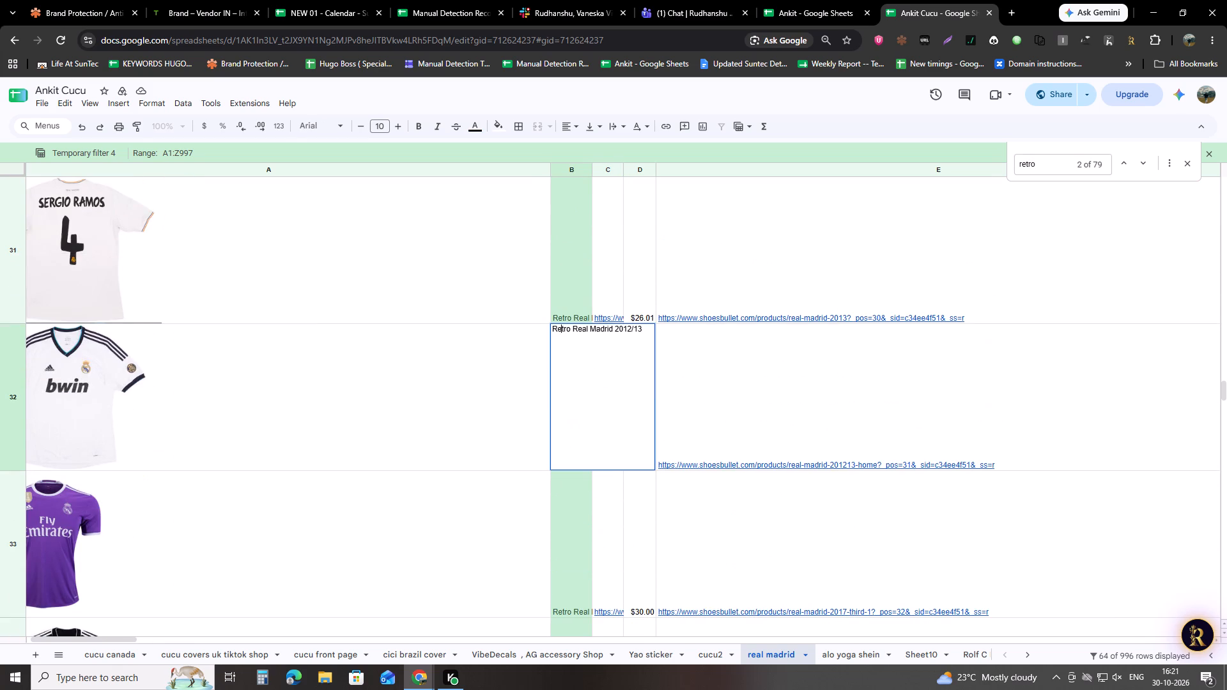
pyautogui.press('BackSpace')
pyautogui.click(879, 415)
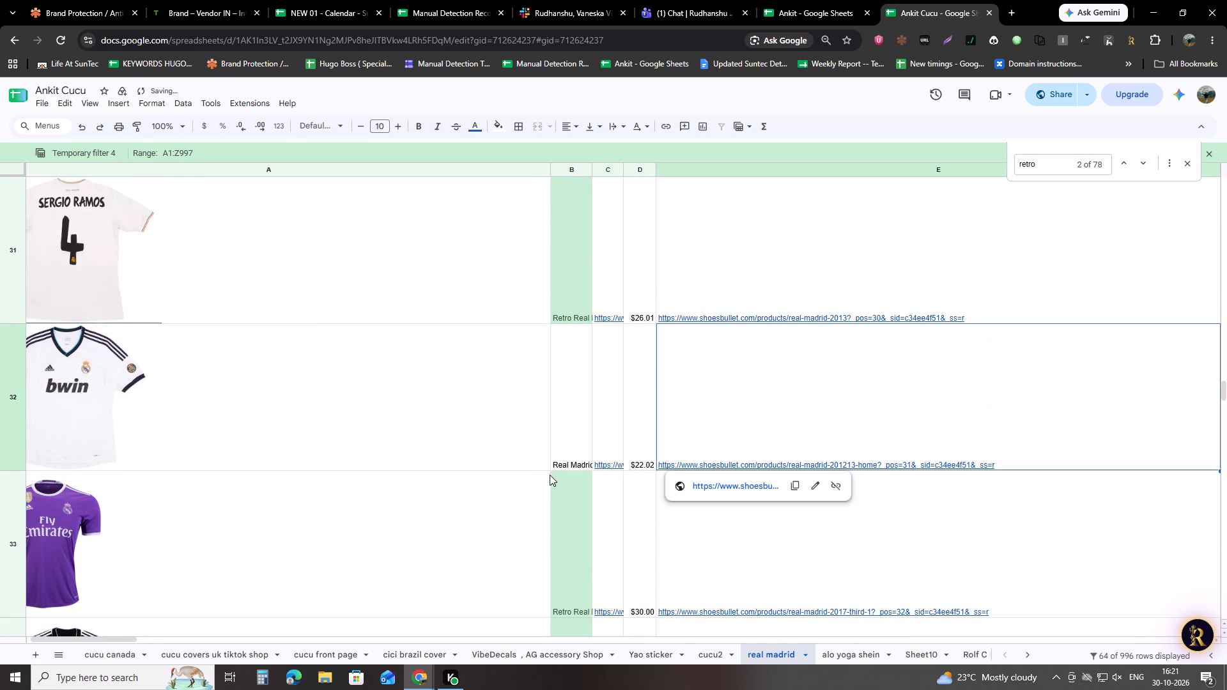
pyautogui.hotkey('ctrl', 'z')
# Look through the remaining filtered rows of the real madrid sheet, including those with missing images.
pyautogui.scroll(-3, 569, 502)
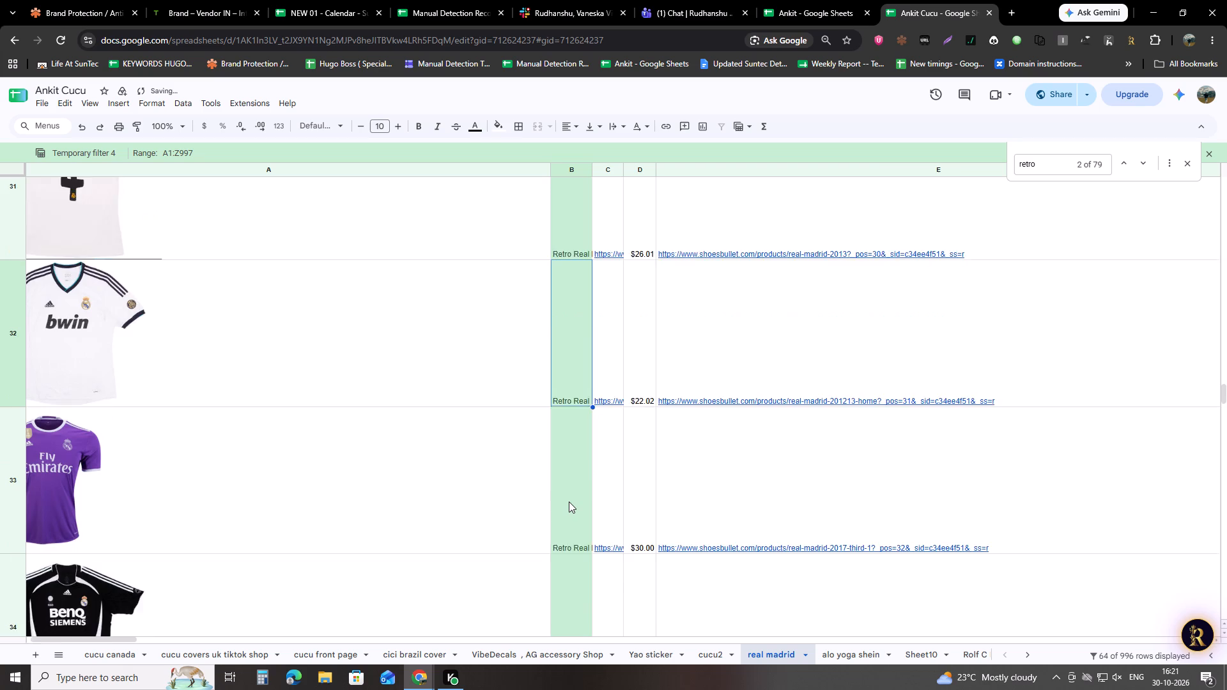
pyautogui.scroll(-12, 569, 502)
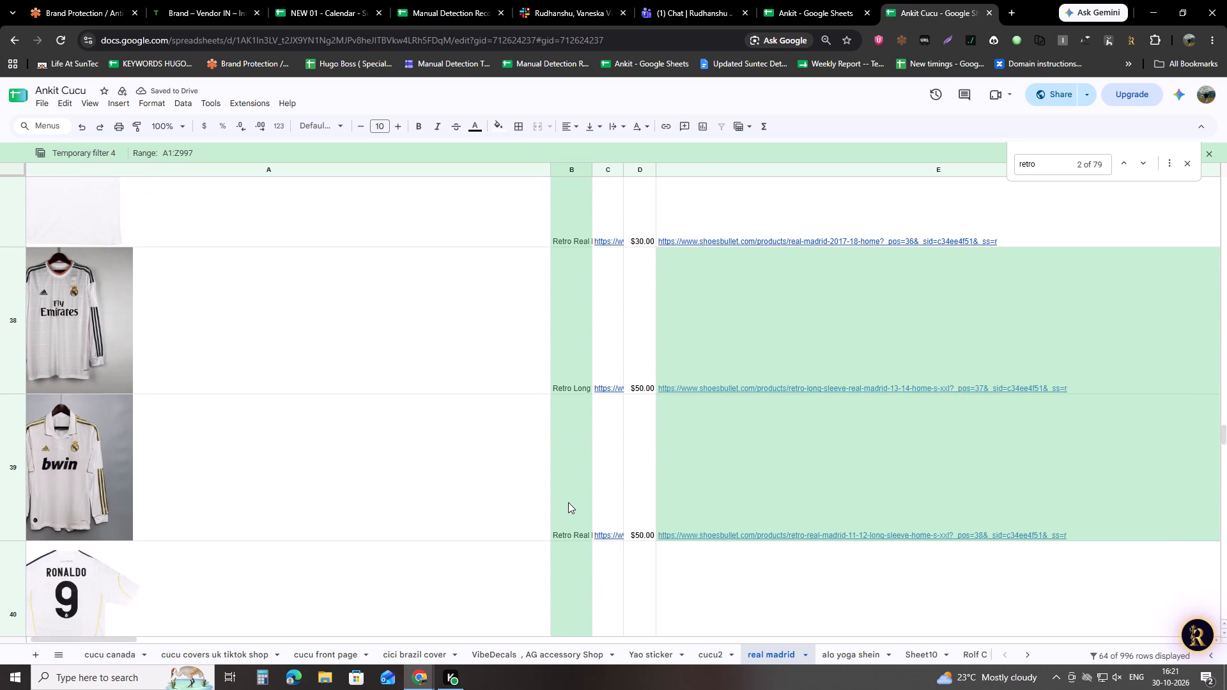
pyautogui.scroll(12, 568, 502)
pyautogui.scroll(-18, 568, 504)
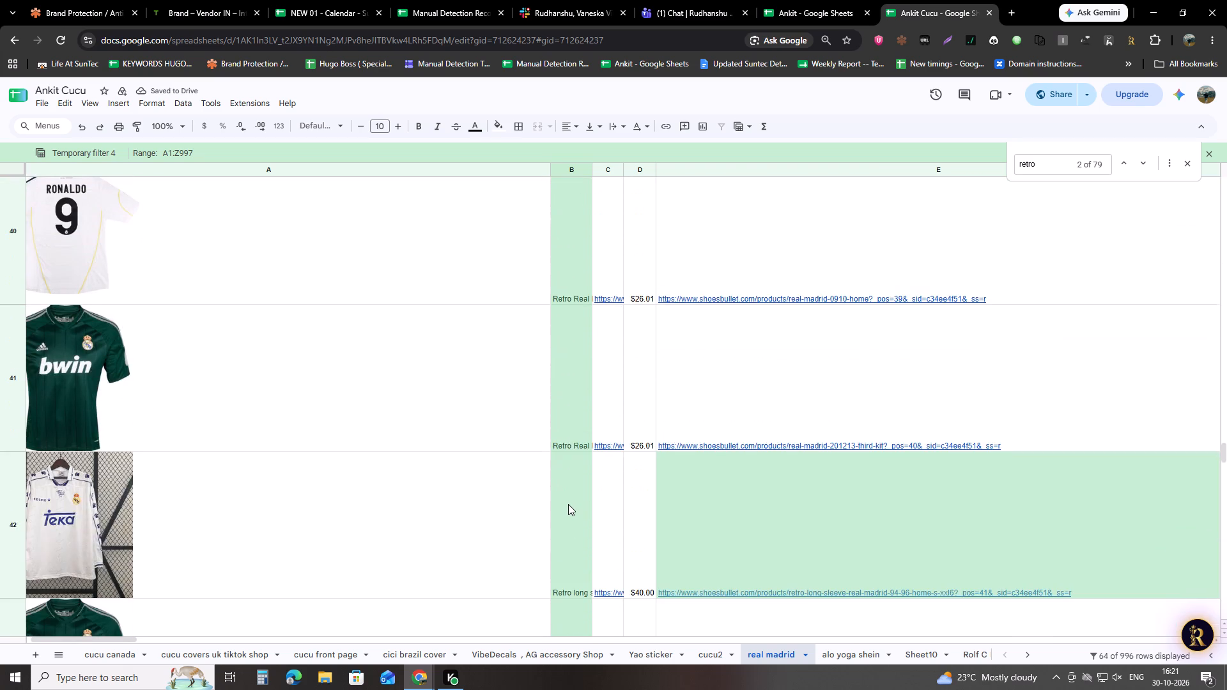
pyautogui.scroll(5, 568, 504)
pyautogui.scroll(-19, 568, 504)
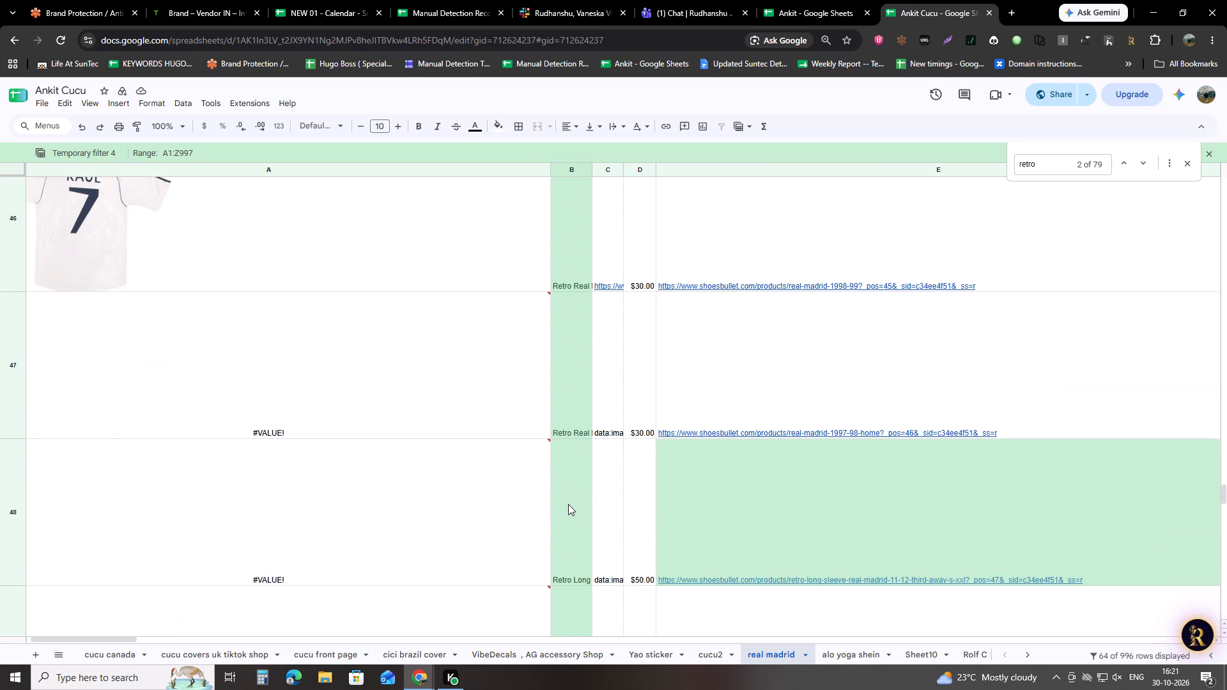
pyautogui.scroll(-8, 568, 504)
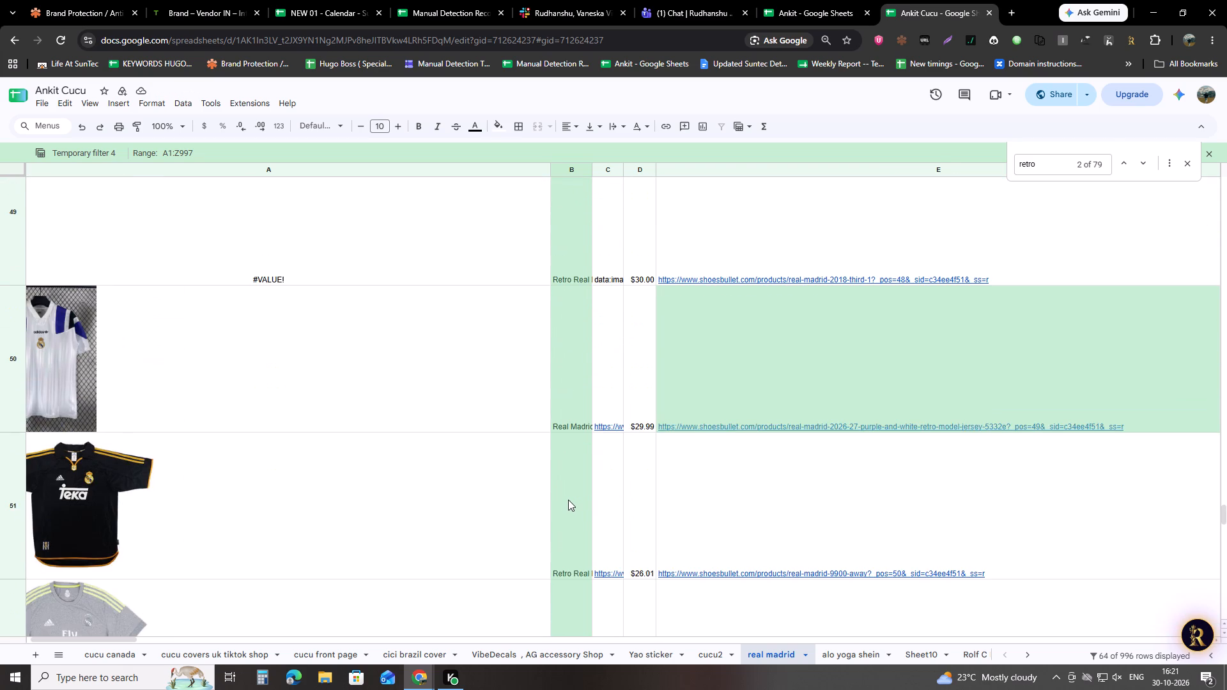
pyautogui.scroll(-17, 568, 500)
pyautogui.scroll(-5, 568, 500)
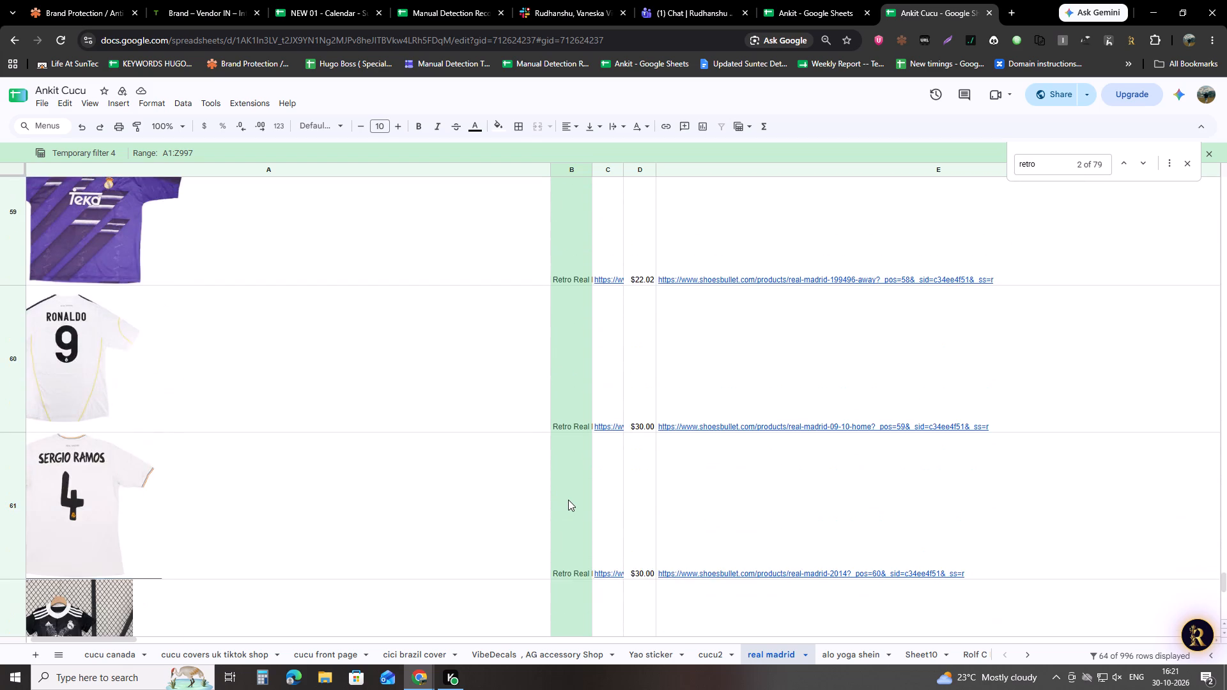
pyautogui.scroll(-12, 568, 500)
pyautogui.scroll(11, 570, 498)
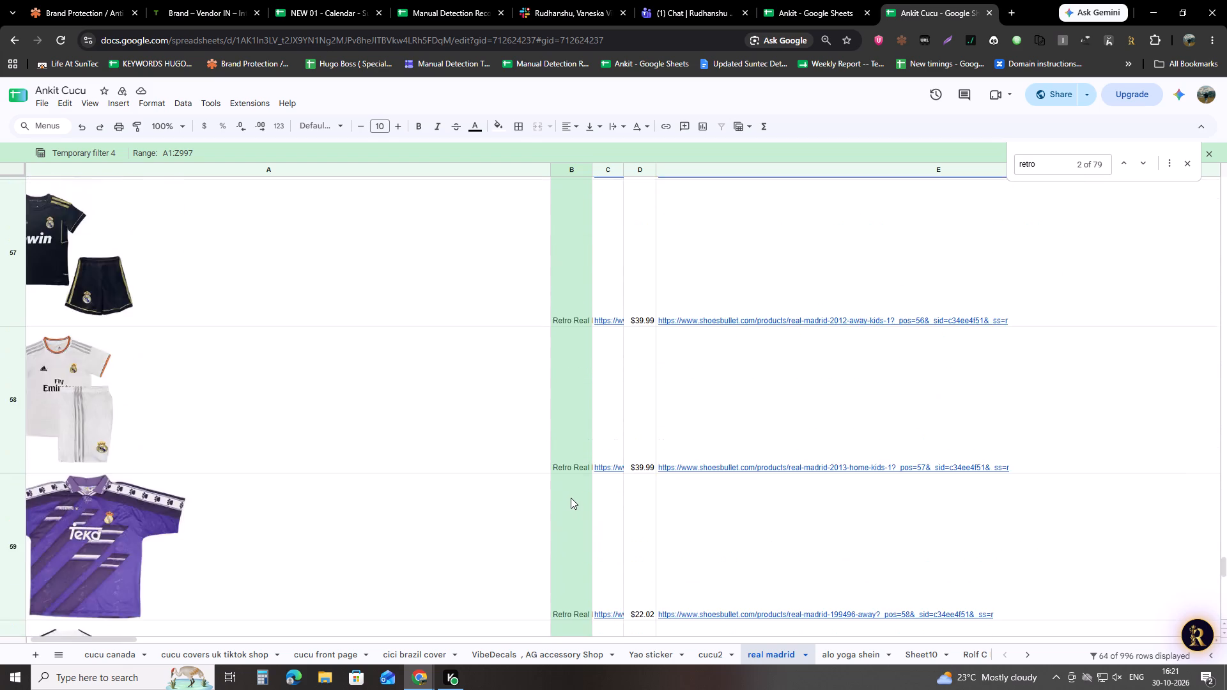
pyautogui.scroll(20, 571, 498)
pyautogui.scroll(7, 571, 498)
pyautogui.scroll(-2, 580, 507)
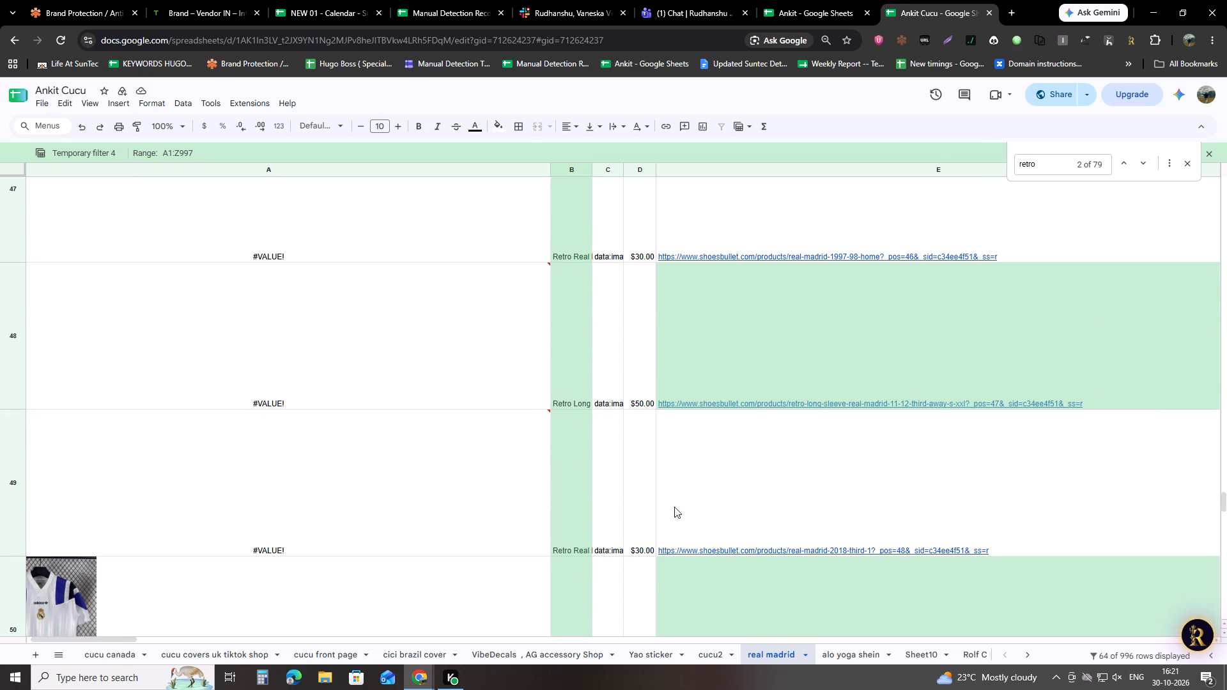
# Open the row 49 product link for the Real Madrid 2018 third jersey, inspect its page and close it.
pyautogui.click(808, 499)
pyautogui.hotkey('alt', 'Return')
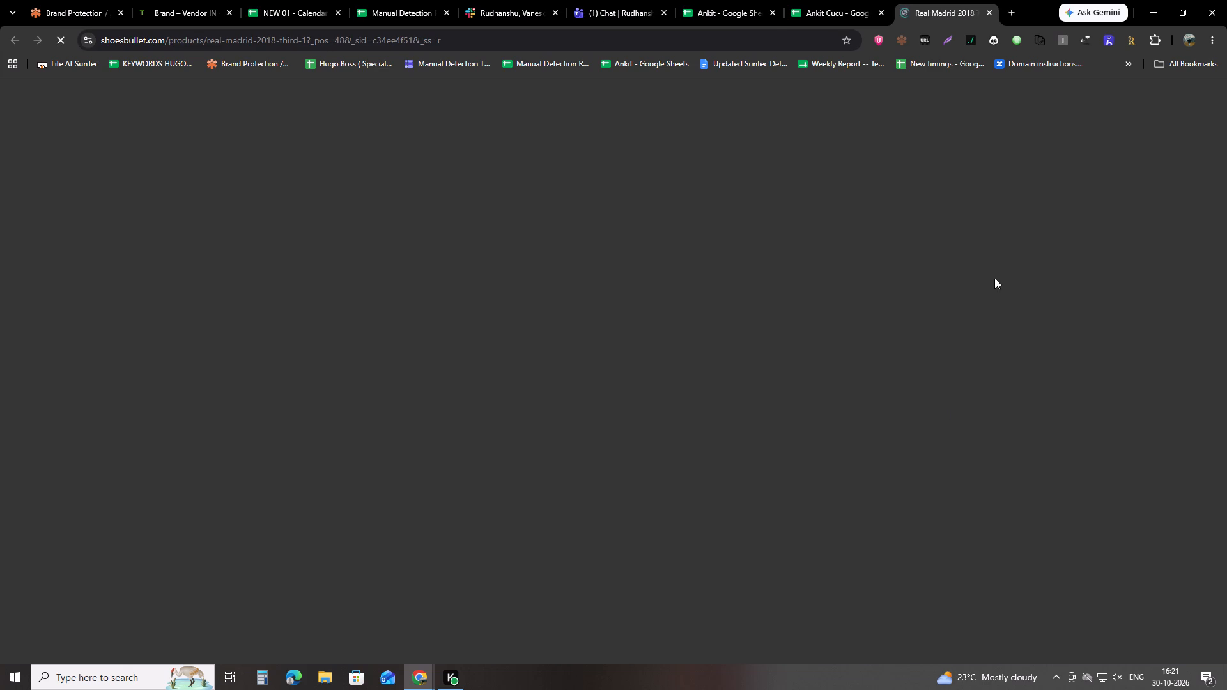
pyautogui.click(838, 0)
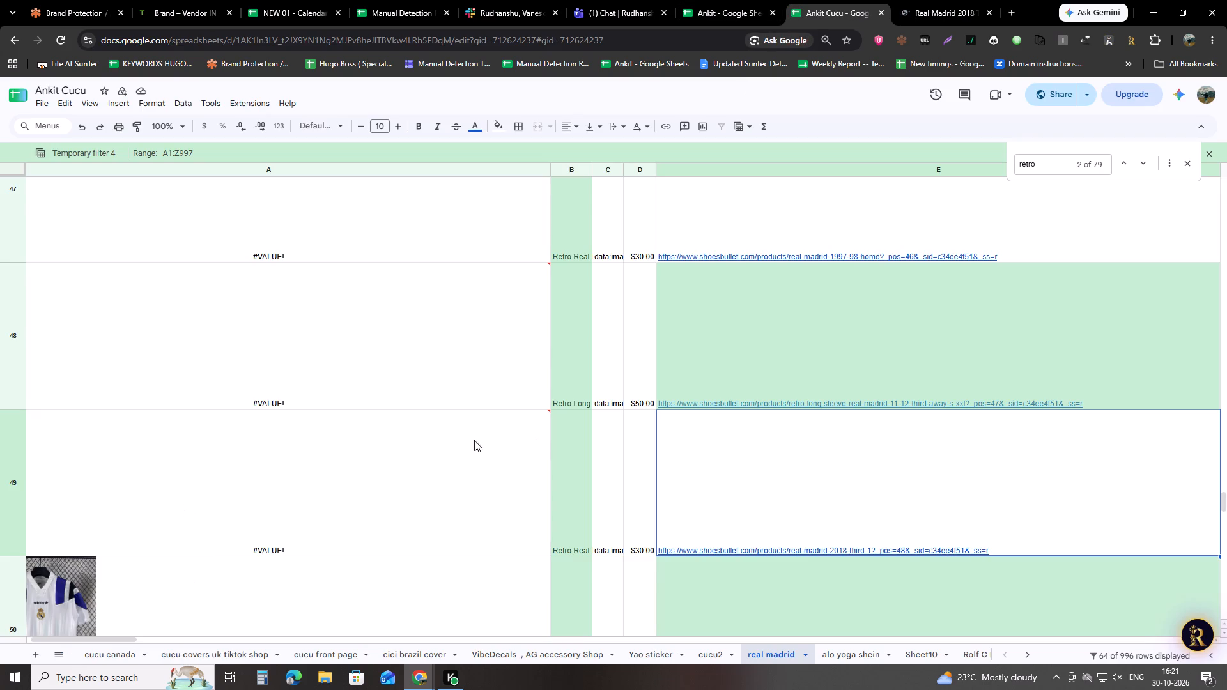
pyautogui.scroll(-3, 498, 459)
pyautogui.click(957, 0)
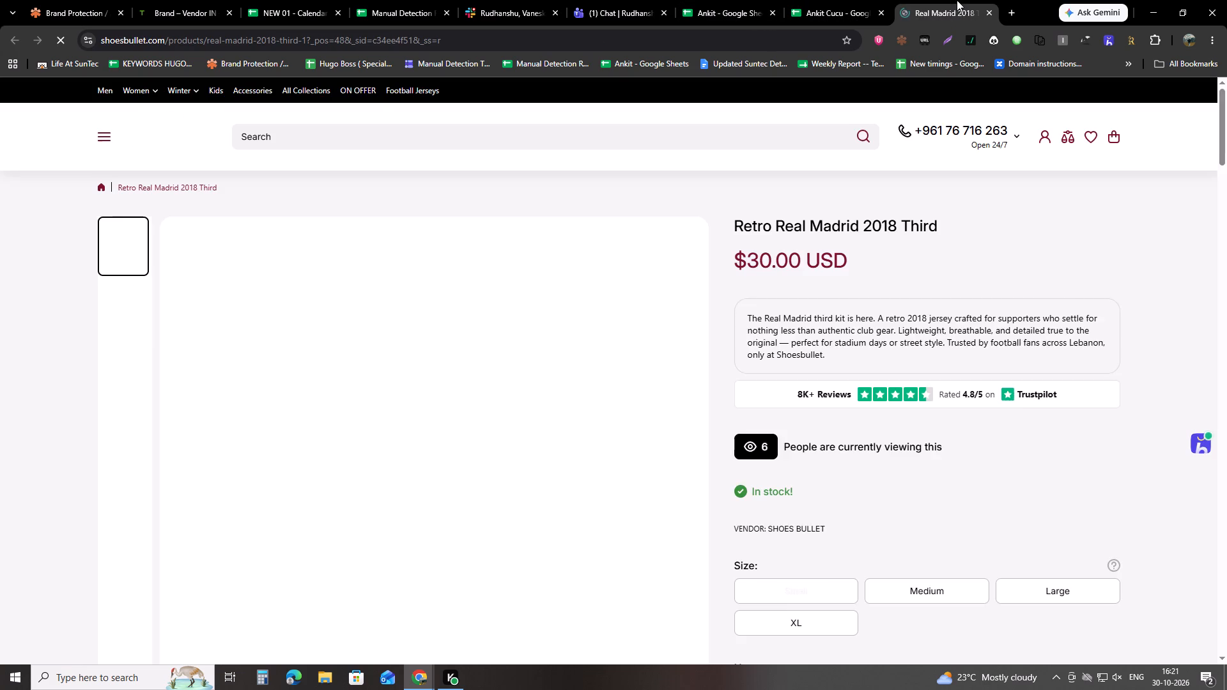
pyautogui.middleClick(957, 0)
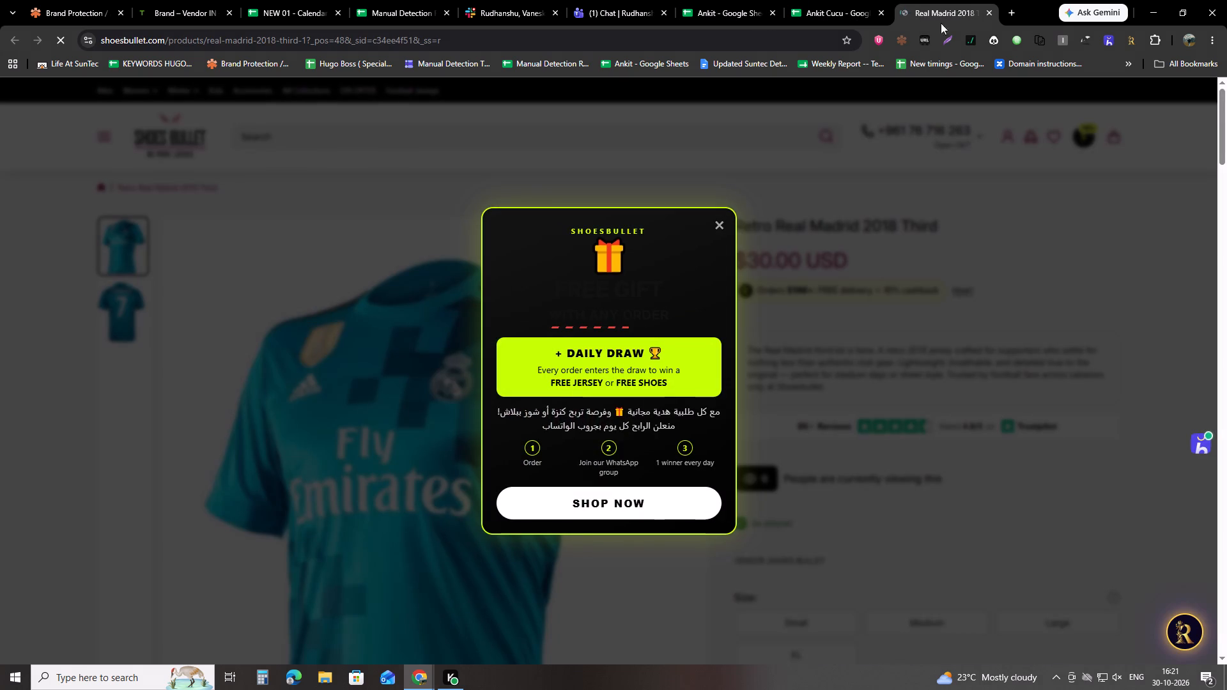
# Copy all the filtered product links in column E from row 2 to row 65.
pyautogui.click(773, 427)
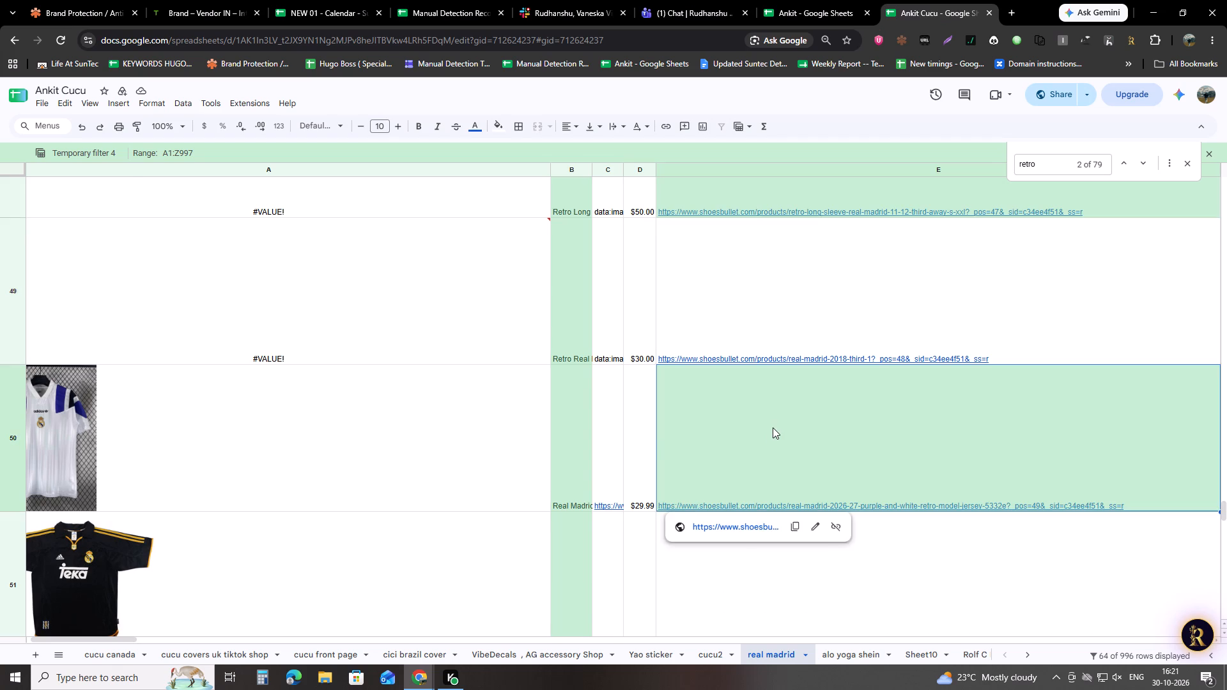
pyautogui.hotkey('ctrl', 'Up')
pyautogui.hotkey('ctrl', 'Up')
pyautogui.hotkey('ctrl', 'Up')
pyautogui.hotkey('ctrl', 'Up')
pyautogui.hotkey('ctrl', 'Up')
pyautogui.hotkey('ctrl', 'Up')
pyautogui.hotkey('ctrl', 'Up')
pyautogui.hotkey('ctrl', 'Up')
pyautogui.hotkey('ctrl', 'Up')
pyautogui.hotkey('ctrl', 'Up')
pyautogui.hotkey('ctrl', 'Up')
pyautogui.hotkey('ctrl', 'Up')
pyautogui.hotkey('ctrl', 'Up')
pyautogui.hotkey('ctrl', 'Up')
pyautogui.press('Down')
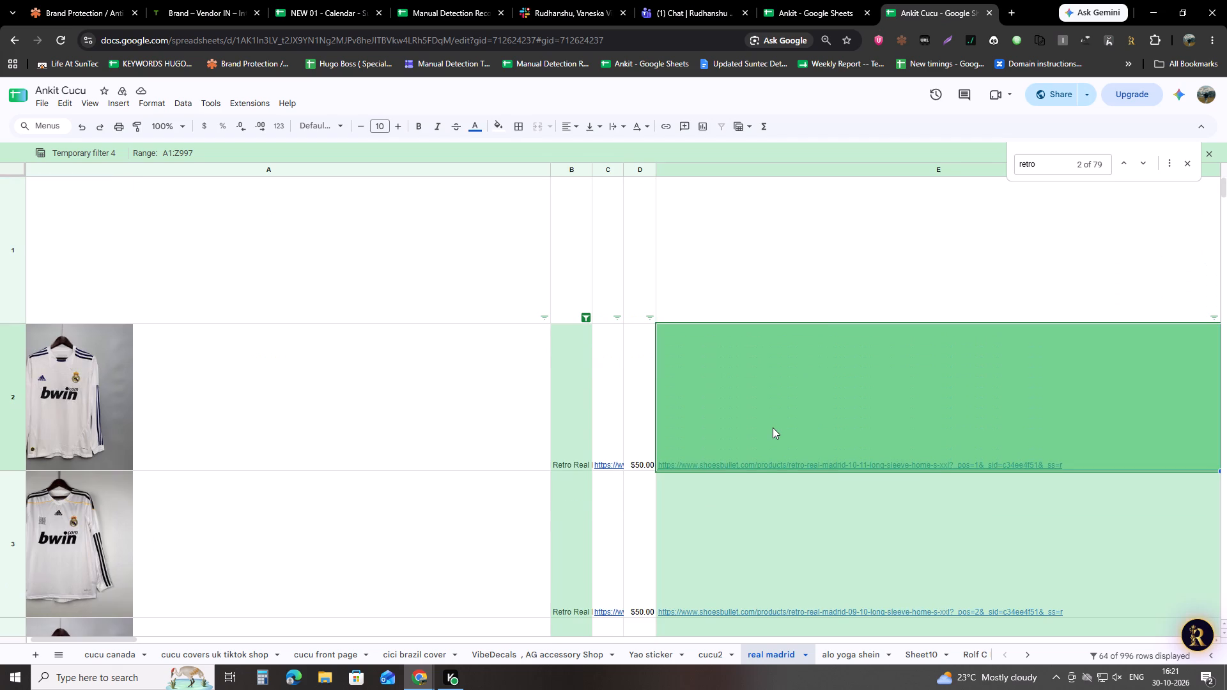
pyautogui.hotkey('ctrl', 'shift', 'Down')
pyautogui.hotkey('ctrl', 'shift', 'Down')
pyautogui.hotkey('ctrl', 'shift', 'Down')
pyautogui.hotkey('ctrl', 'shift', 'Down')
pyautogui.hotkey('ctrl', 'shift', 'Down')
pyautogui.hotkey('ctrl', 'shift', 'Down')
pyautogui.hotkey('ctrl', 'shift', 'Down')
pyautogui.hotkey('ctrl', 'shift', 'Down')
pyautogui.hotkey('ctrl', 'shift', 'Up')
pyautogui.hotkey('ctrl', 'shift', 'Down')
pyautogui.hotkey('ctrl', 'shift', 'Down')
pyautogui.hotkey('ctrl', 'shift', 'Down')
pyautogui.hotkey('ctrl', 'shift', 'Down')
pyautogui.hotkey('ctrl', 'shift', 'Down')
pyautogui.hotkey('ctrl', 'shift', 'Down')
pyautogui.hotkey('ctrl', 'shift', 'Down')
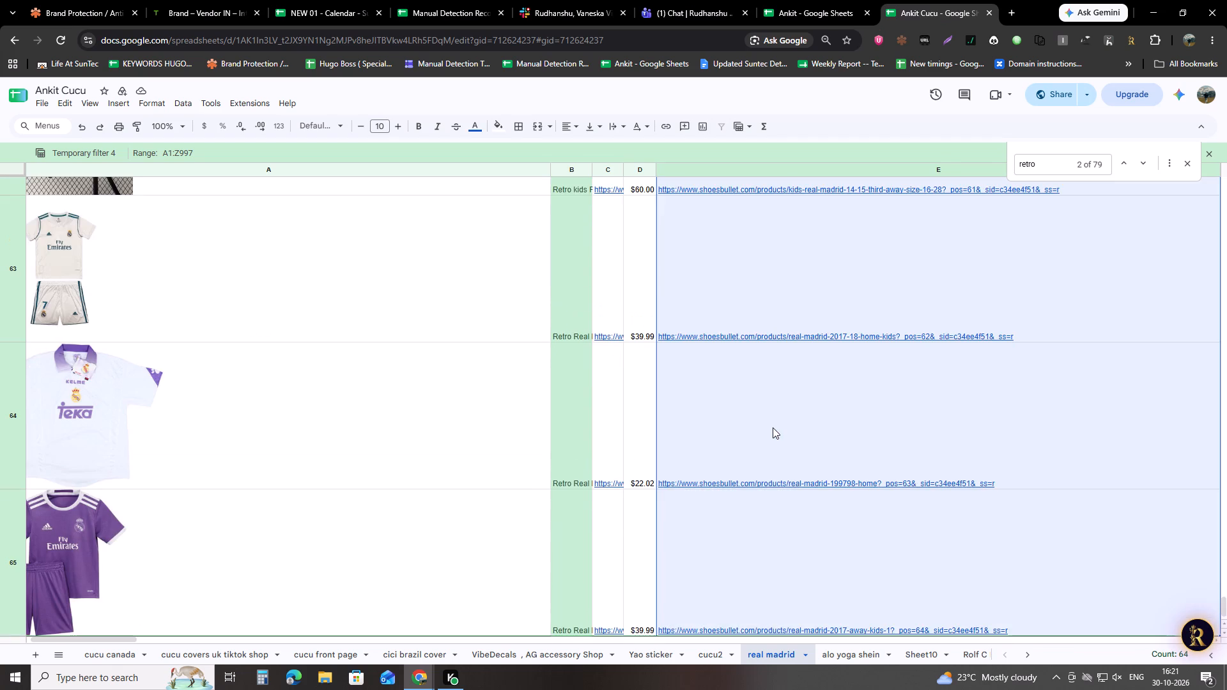
pyautogui.hotkey('ctrl', 'c')
pyautogui.hotkey('ctrl', 'c')
pyautogui.hotkey('ctrl', 'c')
pyautogui.hotkey('ctrl', 'c')
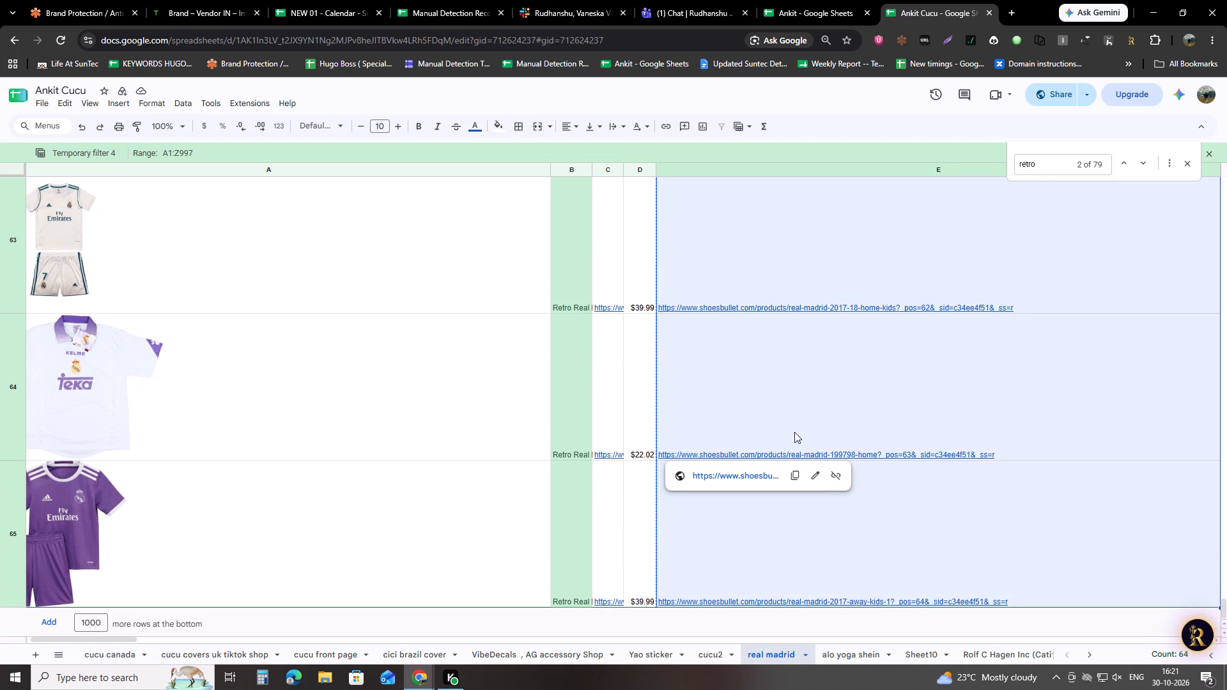
pyautogui.hotkey('ctrl', 'c')
pyautogui.hotkey('ctrl', 'c')
# Look back over the copied column E links from the last row up to row 2.
pyautogui.scroll(20, 773, 445)
pyautogui.scroll(7, 883, 420)
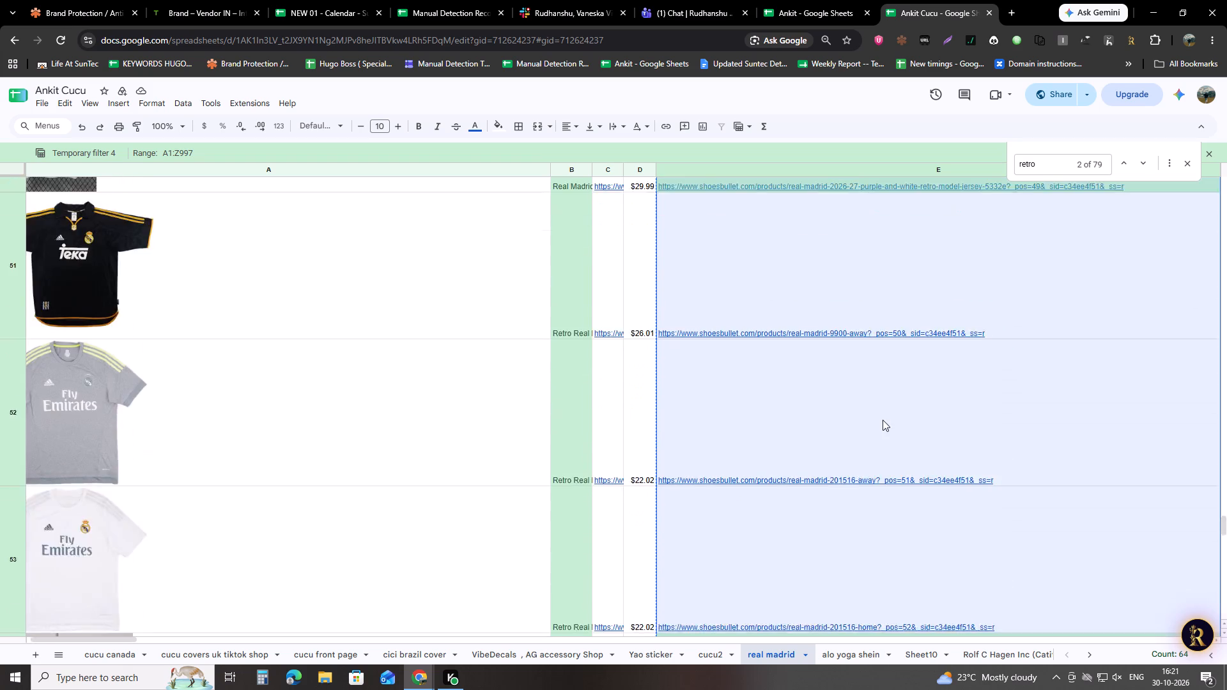
pyautogui.scroll(8, 883, 420)
pyautogui.scroll(-4, 792, 419)
pyautogui.scroll(6, 792, 419)
pyautogui.scroll(19, 800, 417)
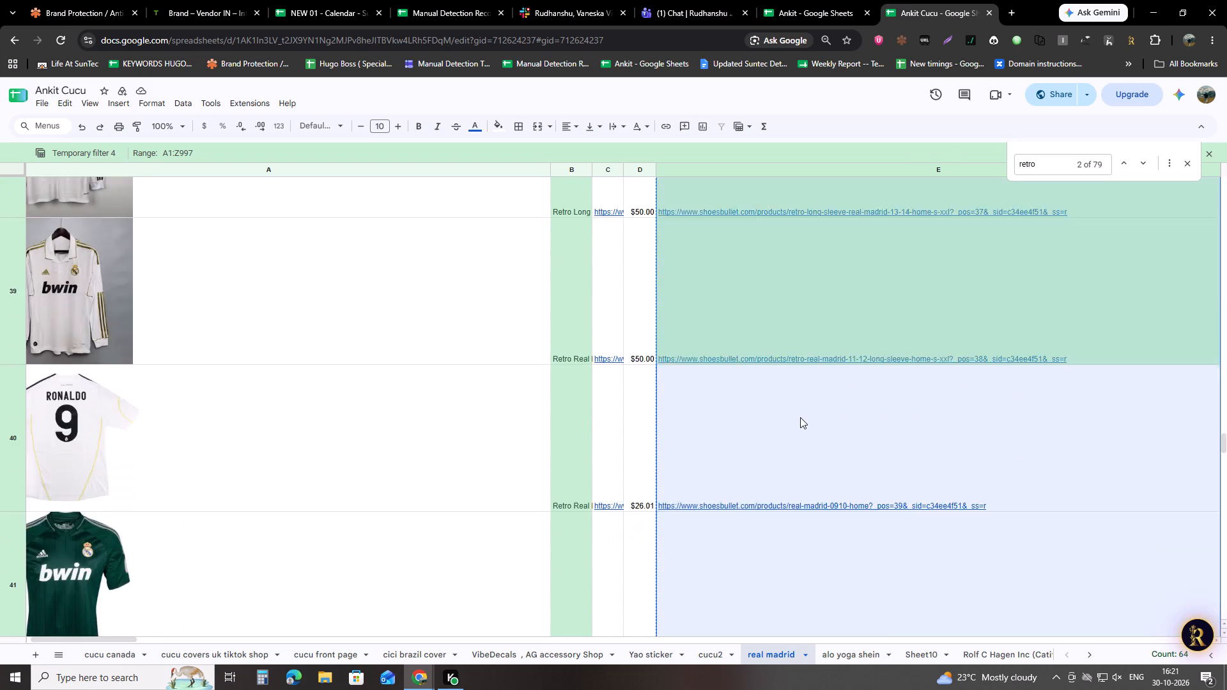
pyautogui.scroll(20, 800, 417)
pyautogui.scroll(20, 800, 417)
pyautogui.scroll(3, 800, 417)
pyautogui.scroll(-1, 835, 411)
pyautogui.scroll(10, 835, 411)
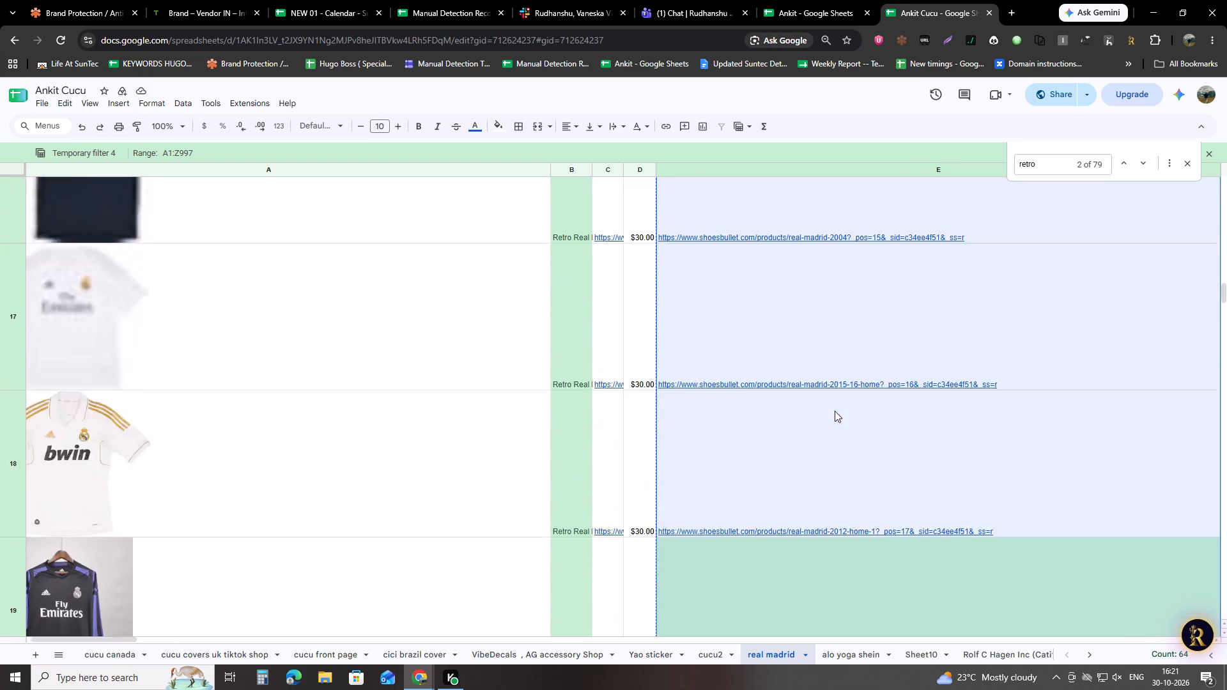
pyautogui.scroll(20, 835, 411)
pyautogui.scroll(20, 835, 411)
pyautogui.scroll(6, 835, 411)
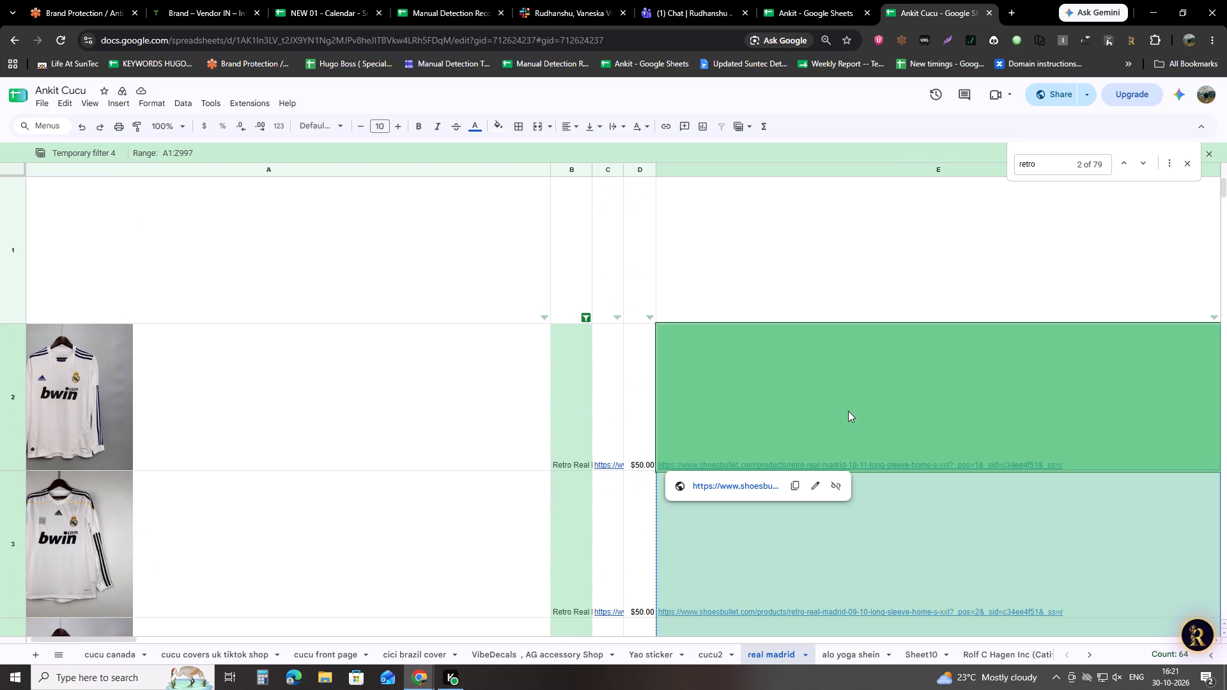
# Paste the copied links into the Link column of the Ankit sheet in Manual Detection Records, starting at row 83458.
pyautogui.click(426, 0)
pyautogui.scroll(-14, 536, 446)
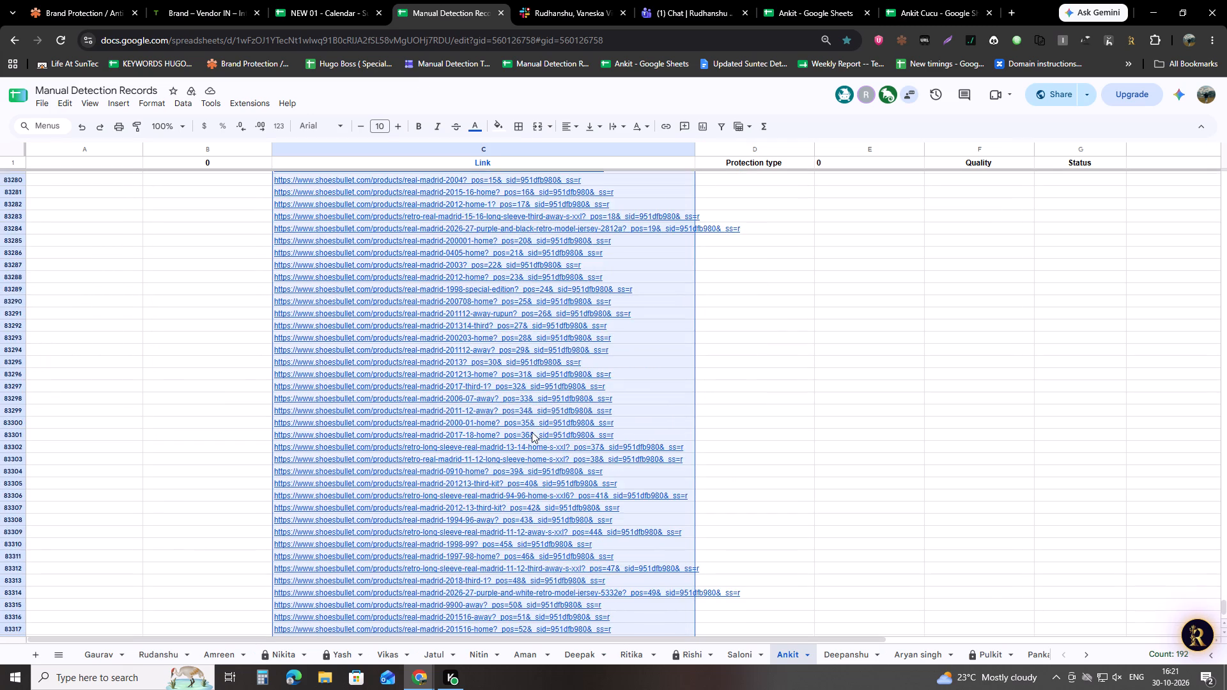
pyautogui.scroll(-20, 532, 432)
pyautogui.scroll(-7, 522, 463)
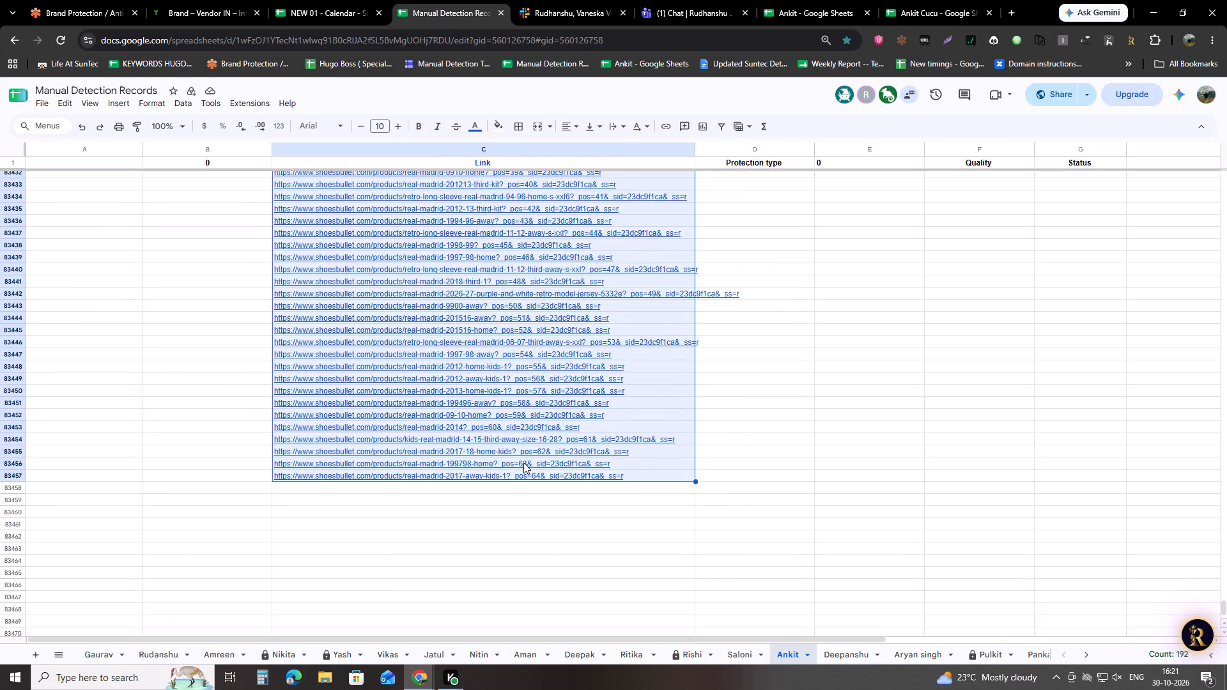
pyautogui.click(566, 298)
pyautogui.hotkey('ctrl', 'v')
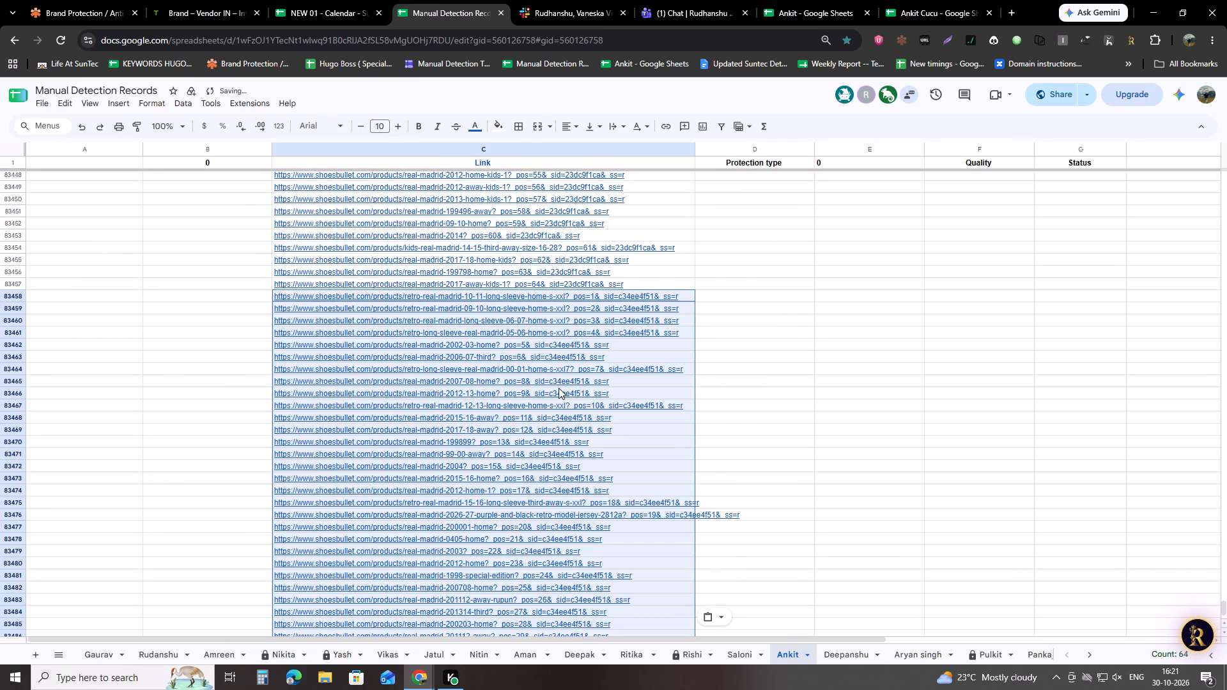
# Run Remove duplicates on the Link column of the Ankit sheet and go to the end of the list.
pyautogui.hotkey('ctrl', 'space')
pyautogui.click(190, 105)
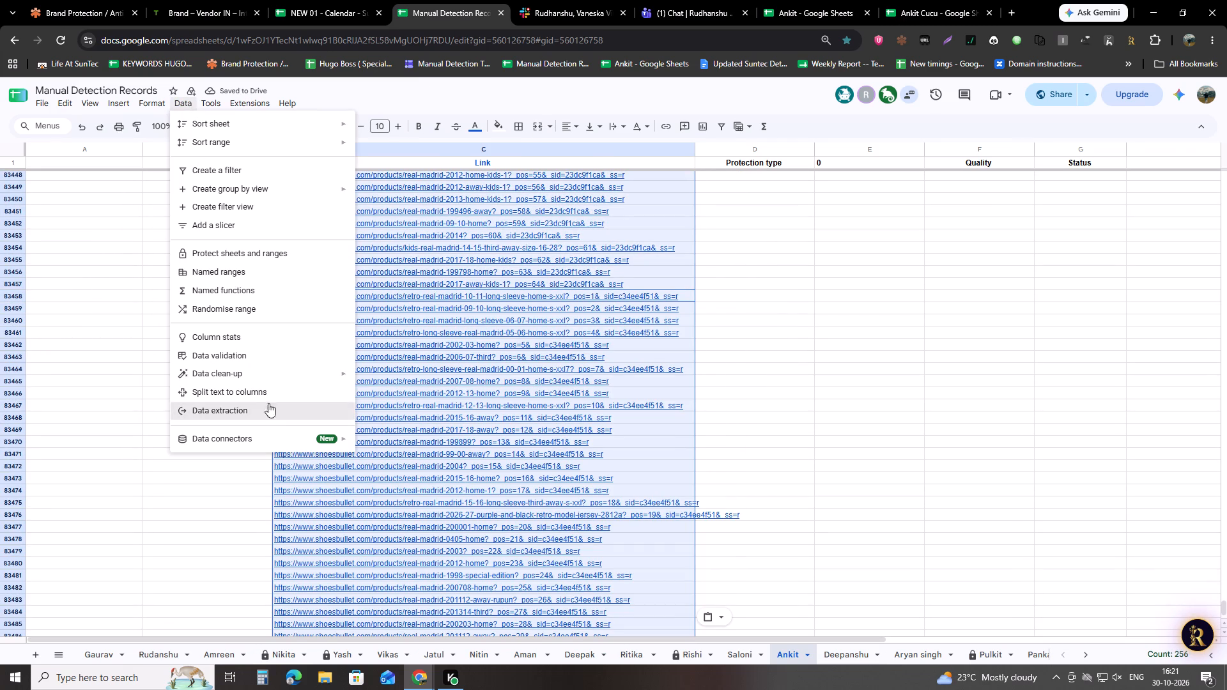
pyautogui.click(384, 392)
pyautogui.click(668, 445)
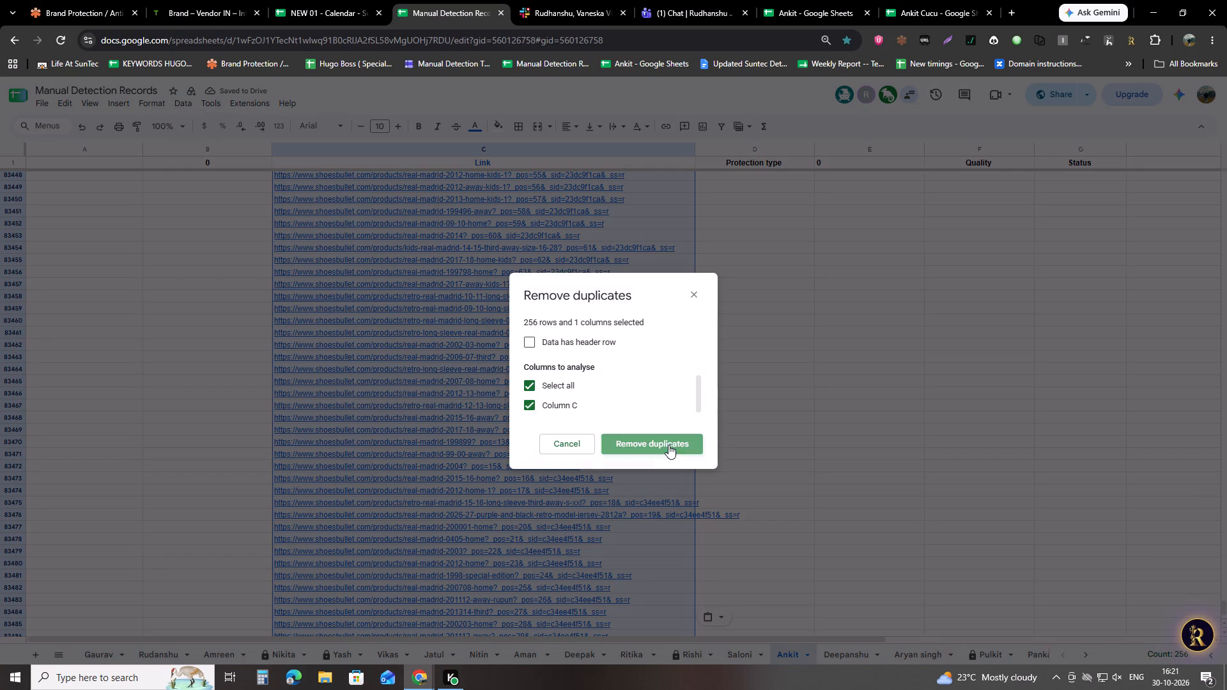
pyautogui.click(742, 413)
pyautogui.scroll(-10, 613, 437)
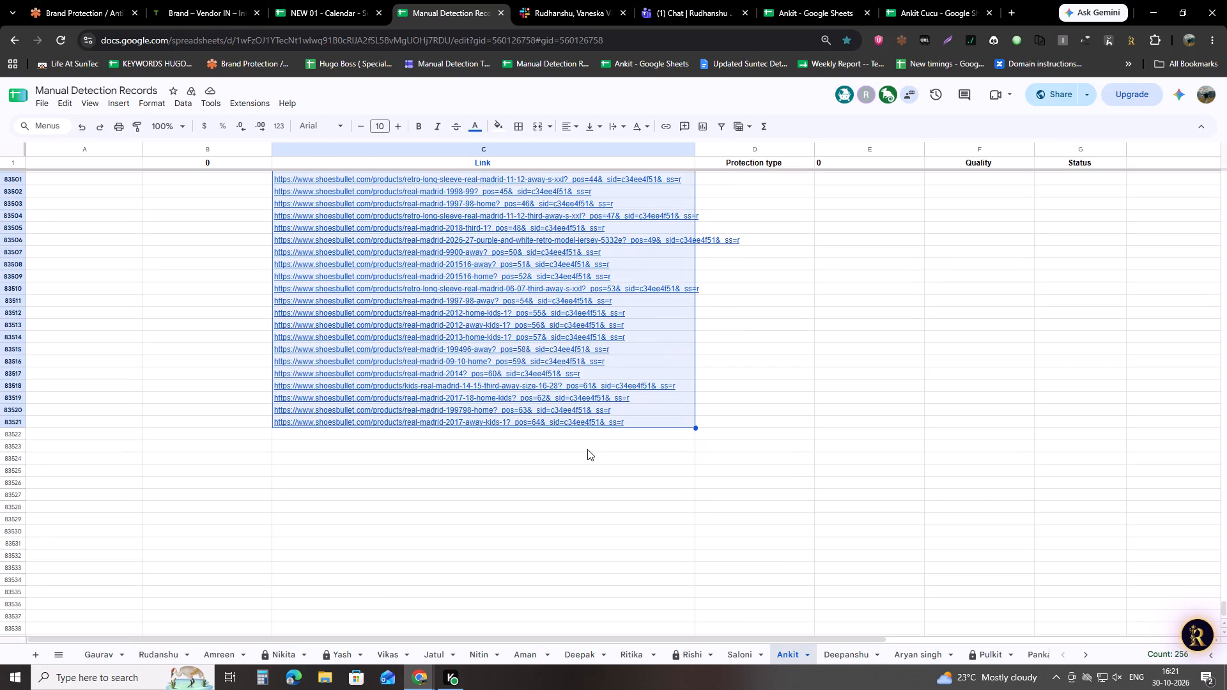
pyautogui.scroll(-1, 587, 449)
pyautogui.click(575, 373)
# Switch to the Shoes Bullet site, close Galaxy Grabber, return to the homepage and search for "real madrid retro".
pyautogui.hotkey('alt', 'Tab')
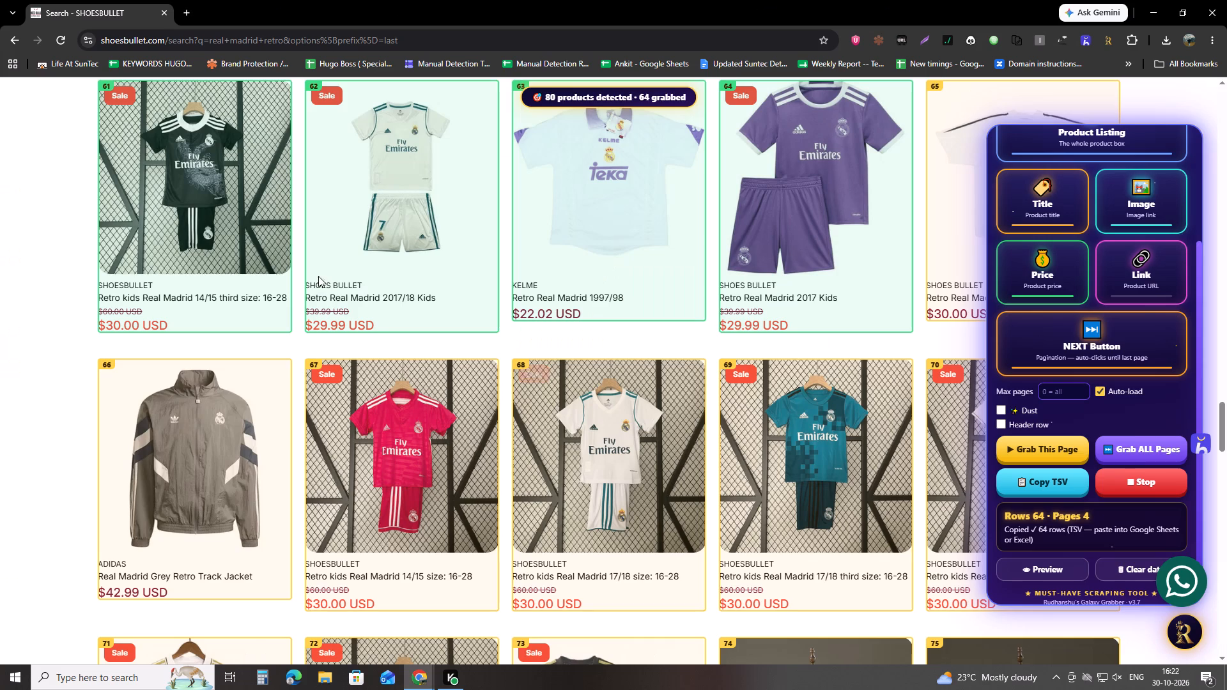
pyautogui.scroll(2, 41, 137)
pyautogui.middleClick(32, 246)
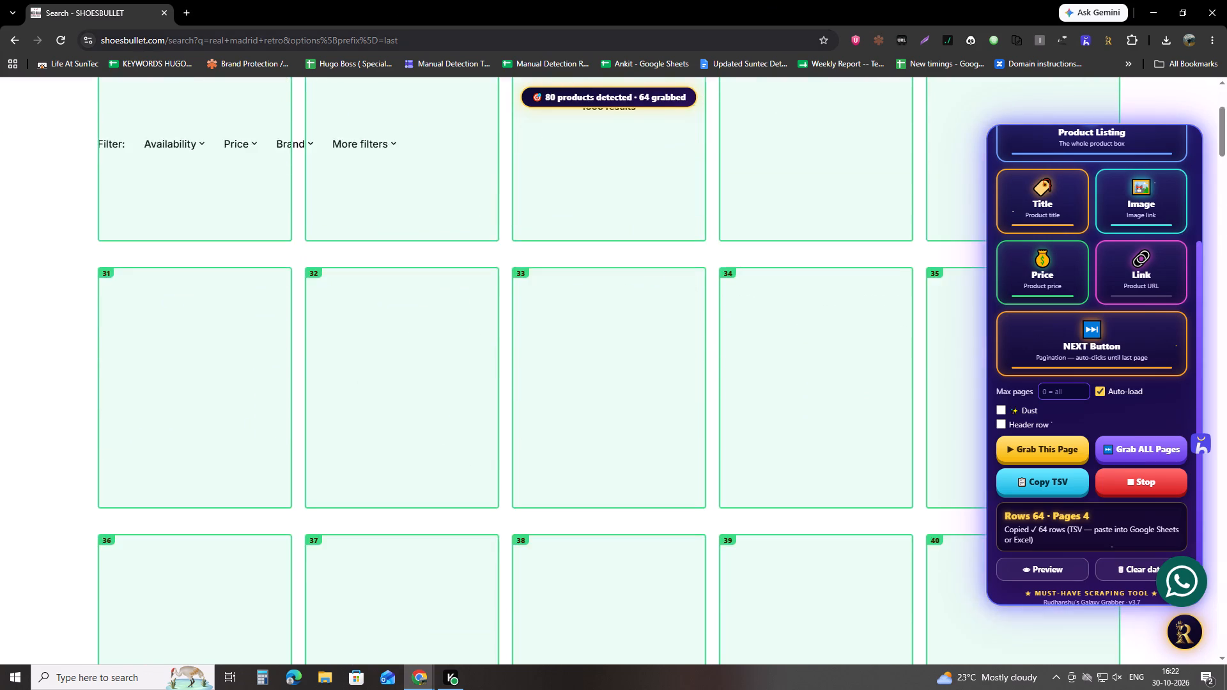
pyautogui.click(10, 188)
pyautogui.scroll(12, 1026, 377)
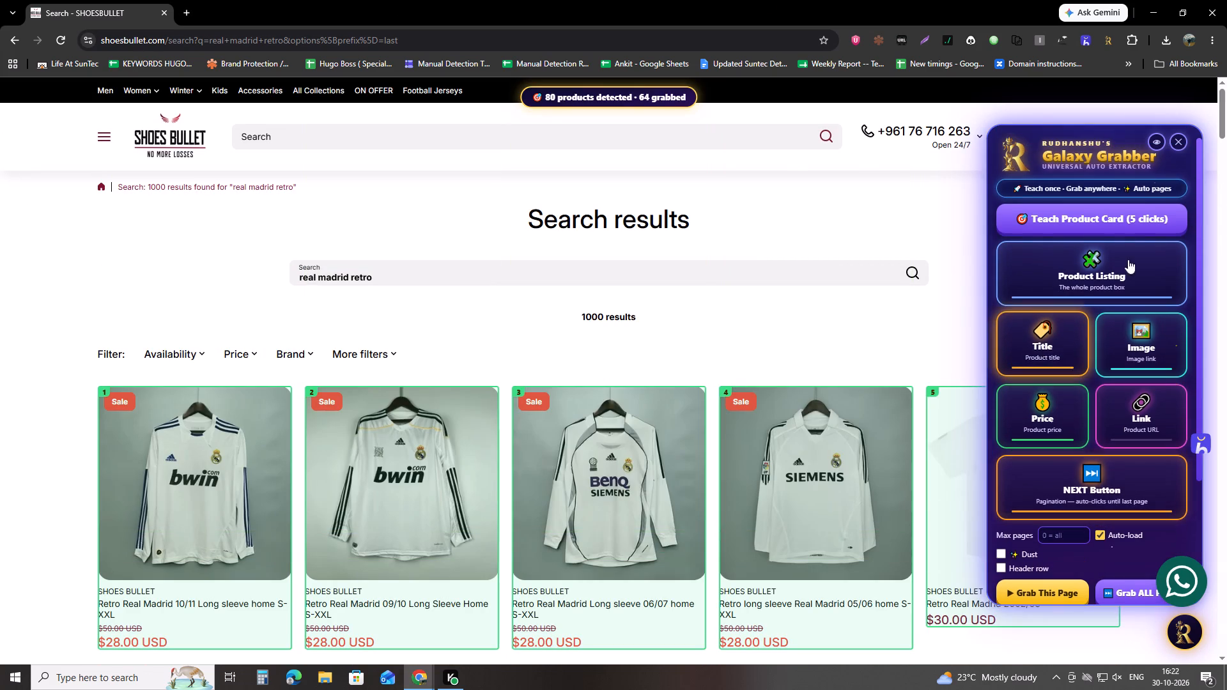
pyautogui.click(1171, 141)
pyautogui.click(153, 144)
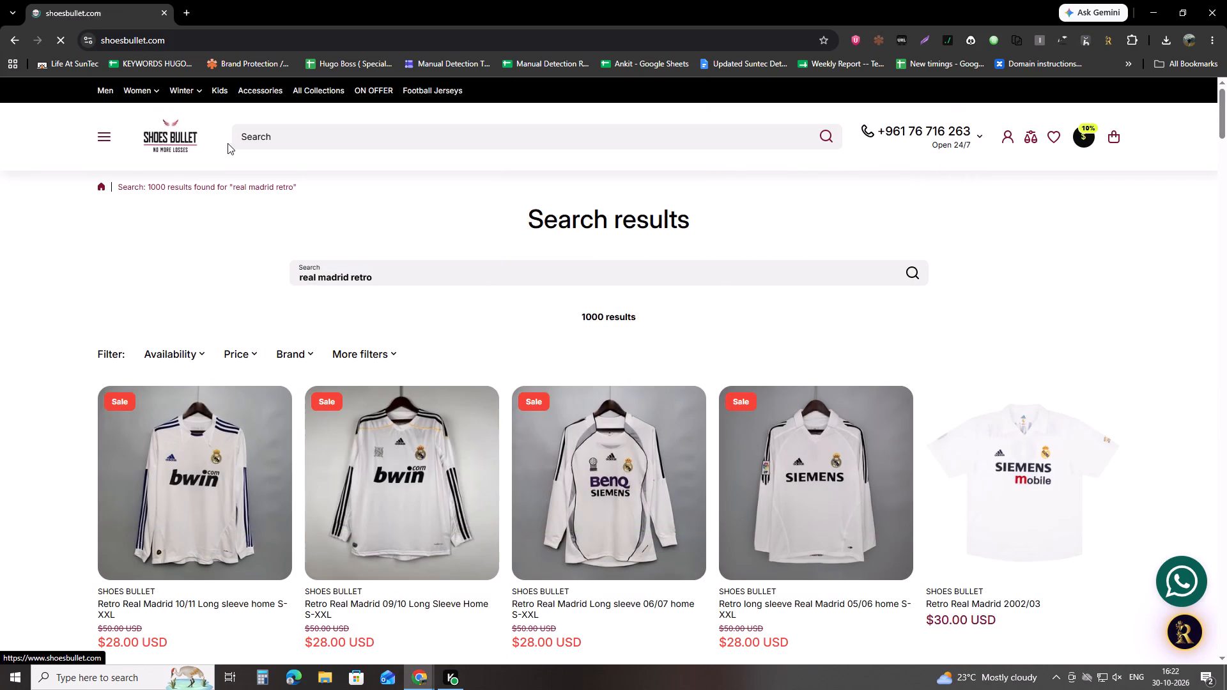
pyautogui.click(305, 155)
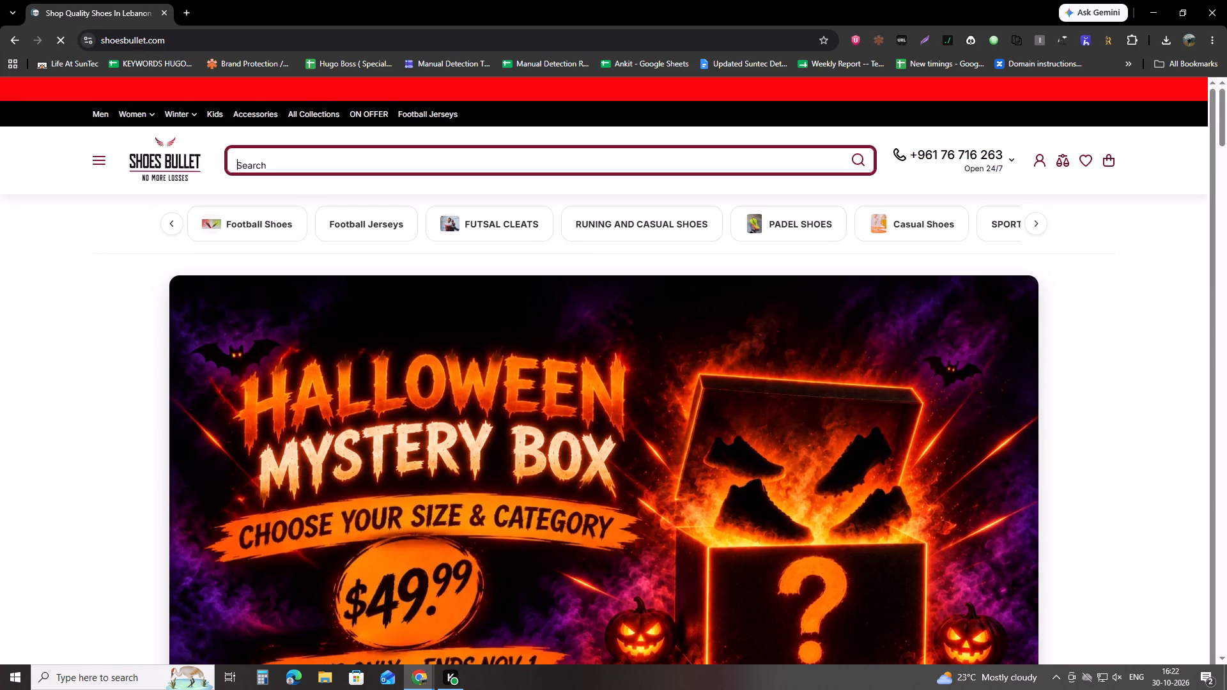
pyautogui.write('real madrid re')
pyautogui.write('tro')
pyautogui.press('Return')
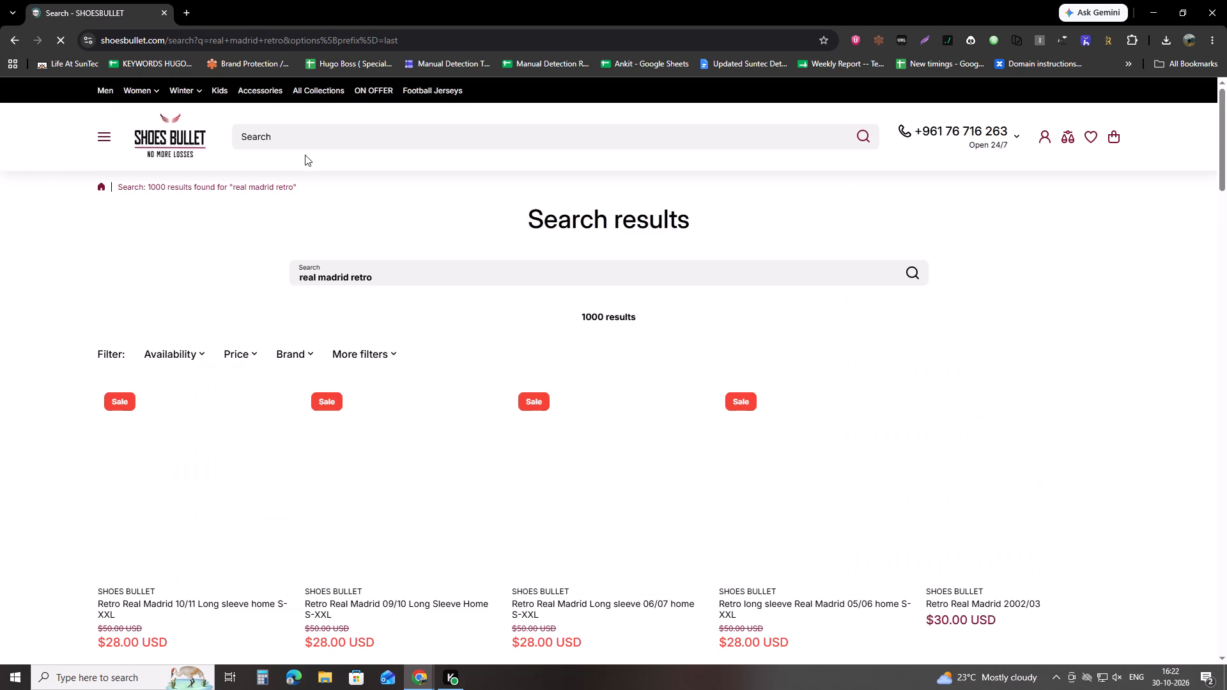
# Reopen Galaxy Grabber on the search results, clear its grabbed data and set Show More as the NEXT button.
pyautogui.scroll(-20, 568, 201)
pyautogui.scroll(-1, 568, 201)
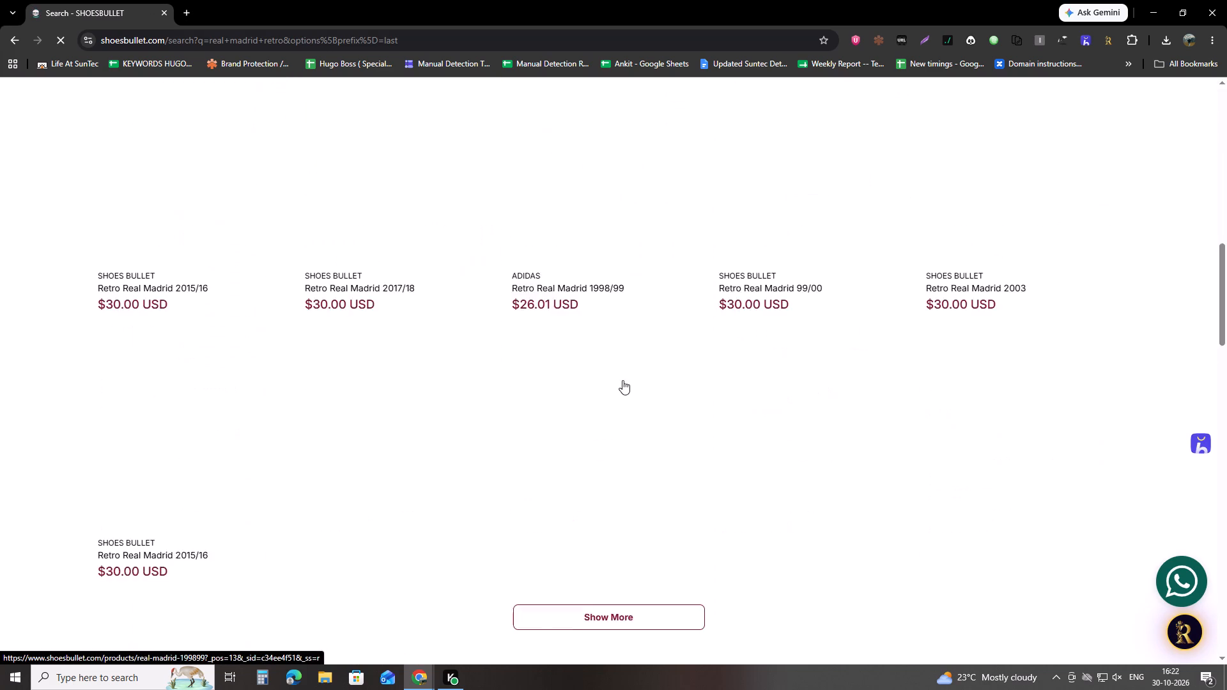
pyautogui.scroll(3, 622, 380)
pyautogui.click(1188, 636)
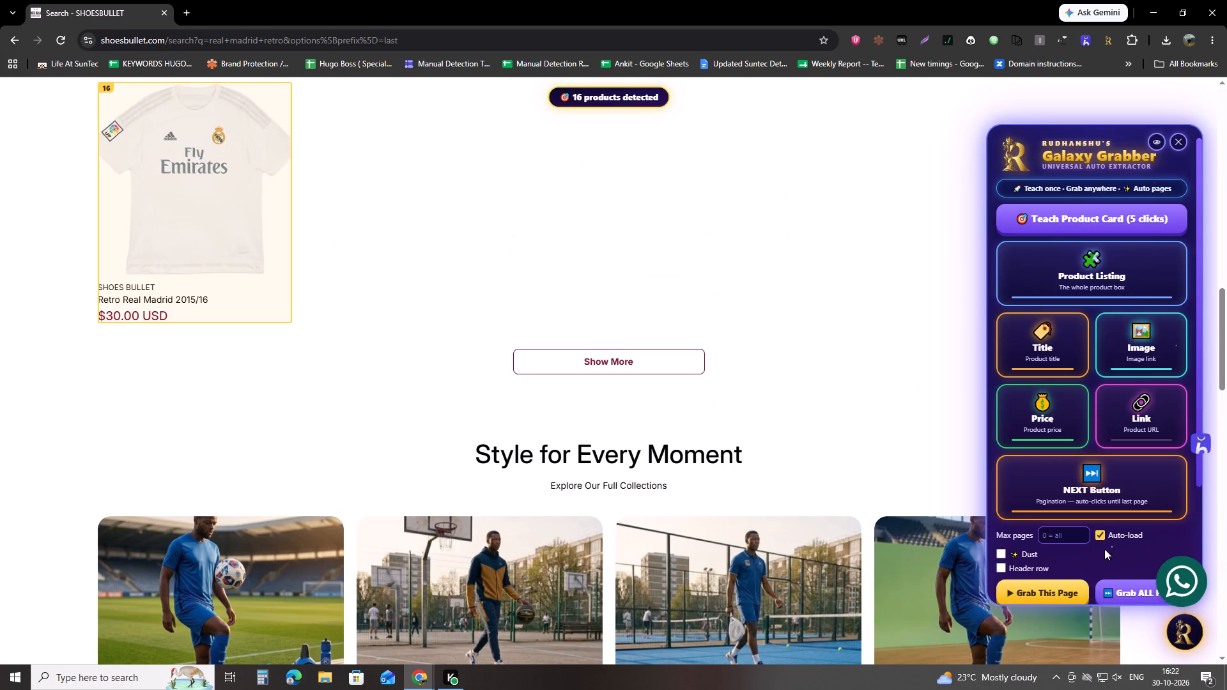
pyautogui.scroll(-3, 1100, 515)
pyautogui.click(1132, 560)
pyautogui.tripleClick(1135, 553)
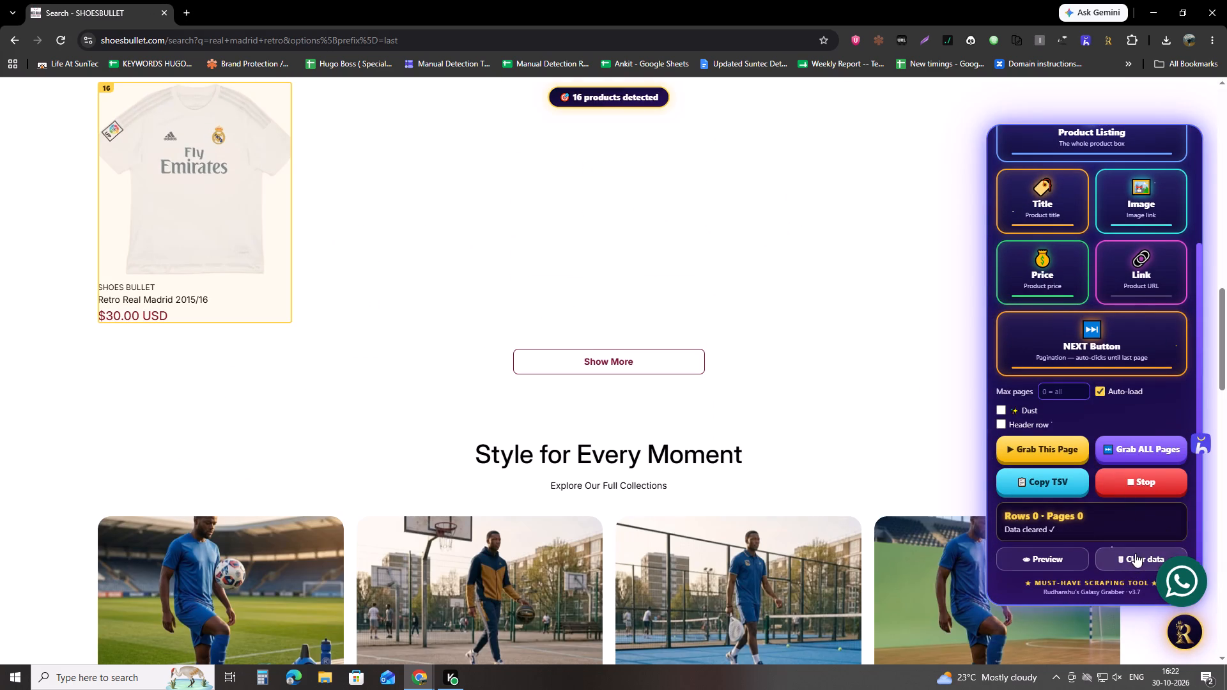
pyautogui.click(1069, 339)
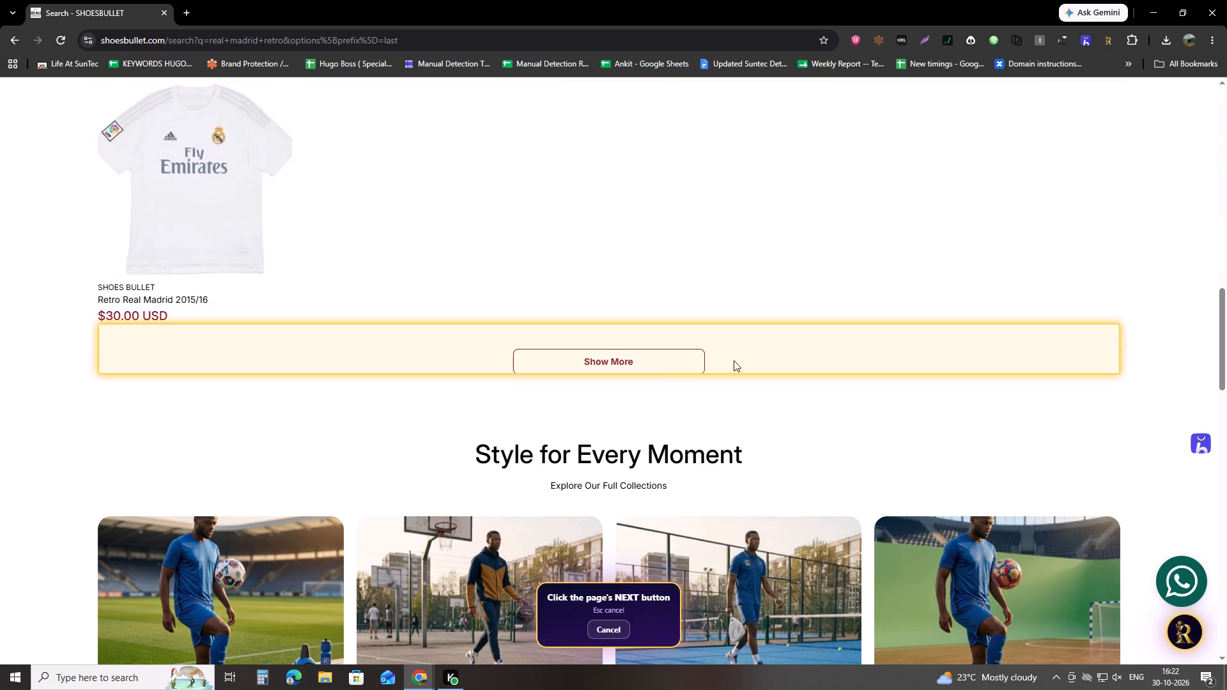
pyautogui.click(640, 367)
# Grab product data from all the result pages, stop the run and copy the grabbed rows as TSV.
pyautogui.click(1131, 450)
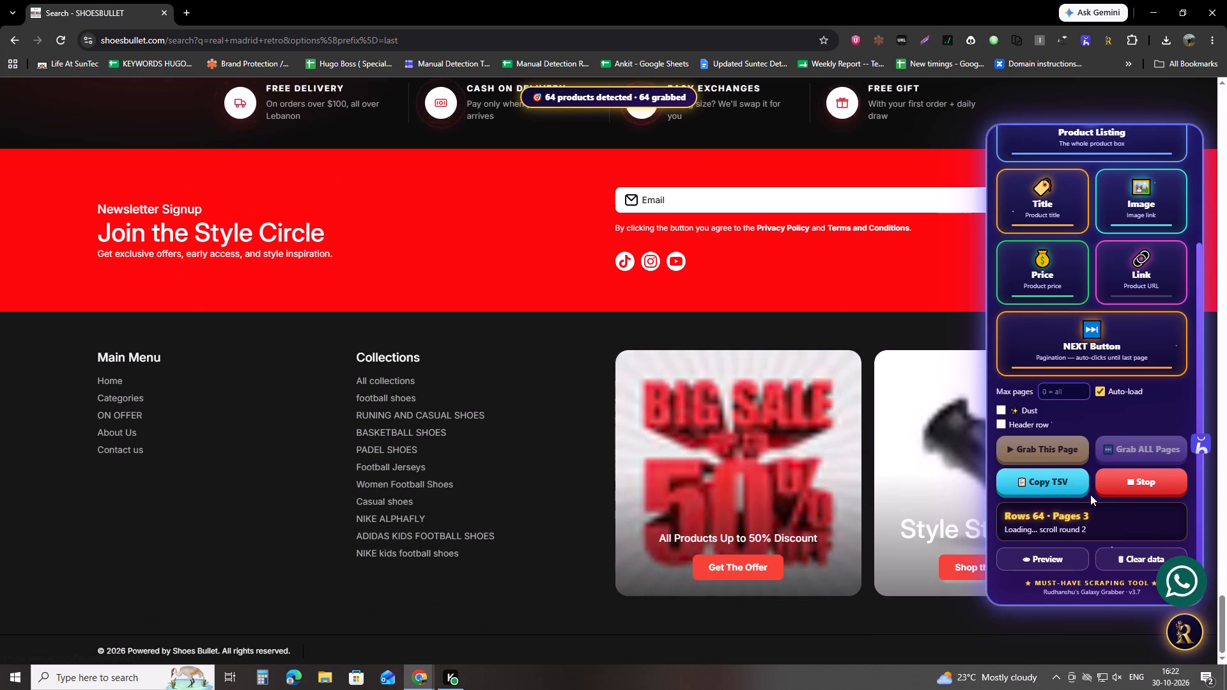
pyautogui.click(1135, 483)
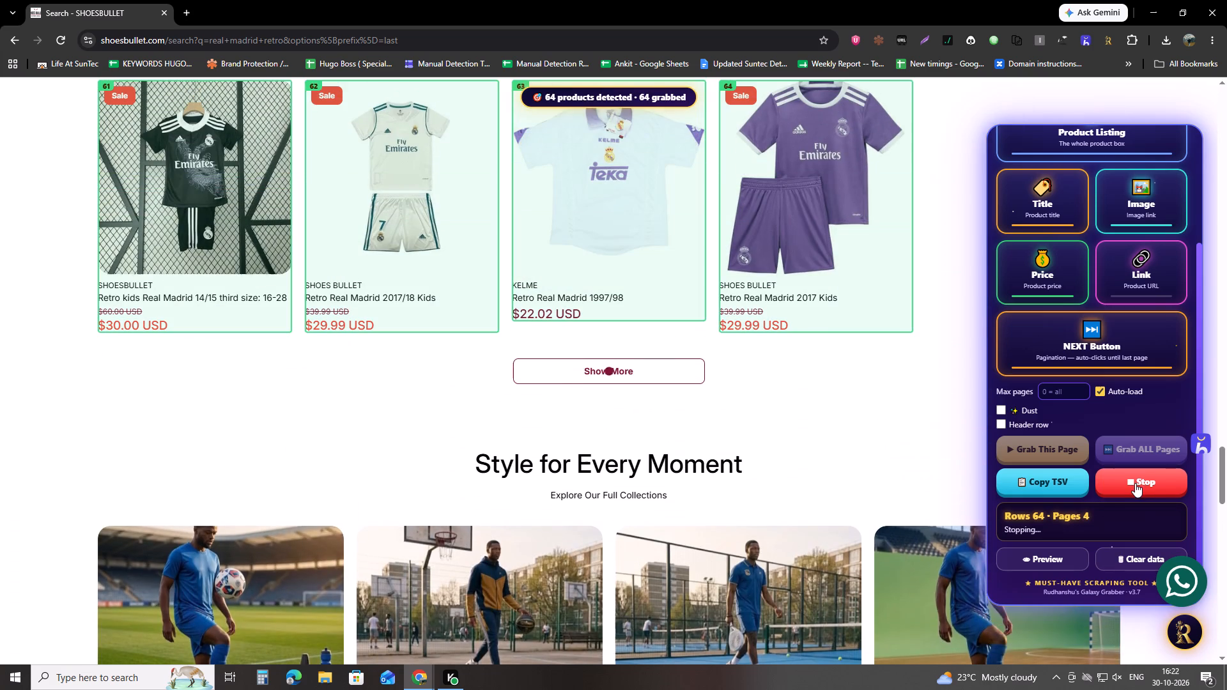
pyautogui.click(1061, 487)
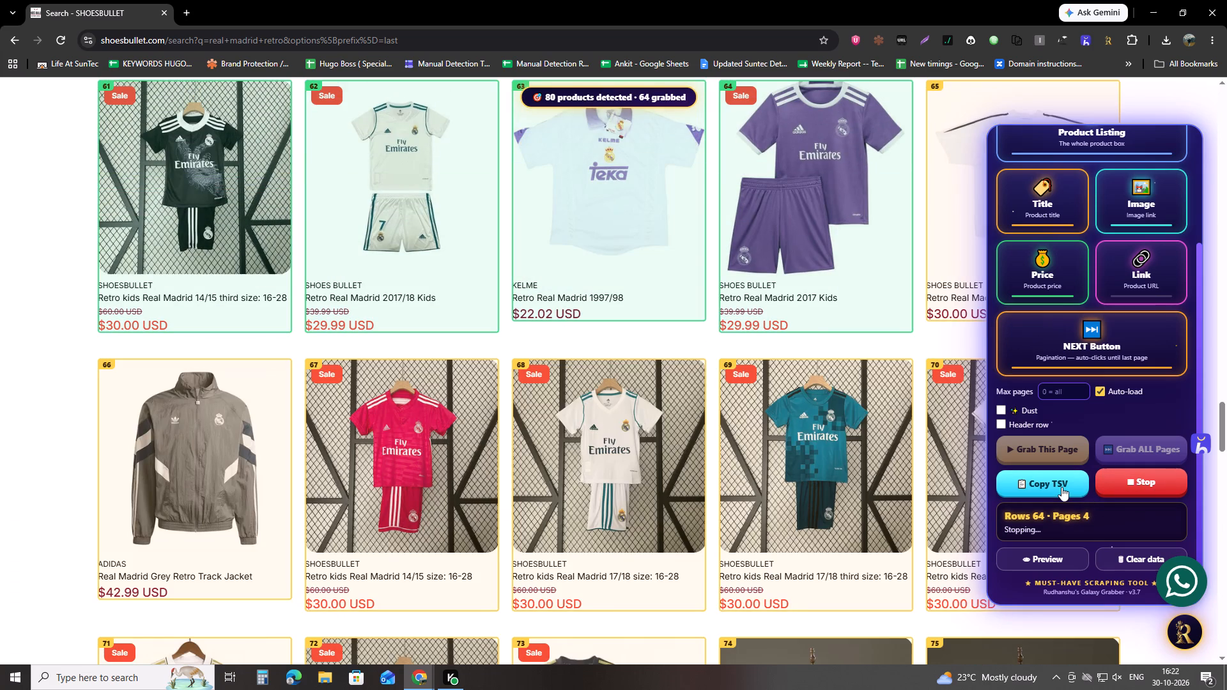
pyautogui.tripleClick(1061, 487)
pyautogui.click(1061, 487)
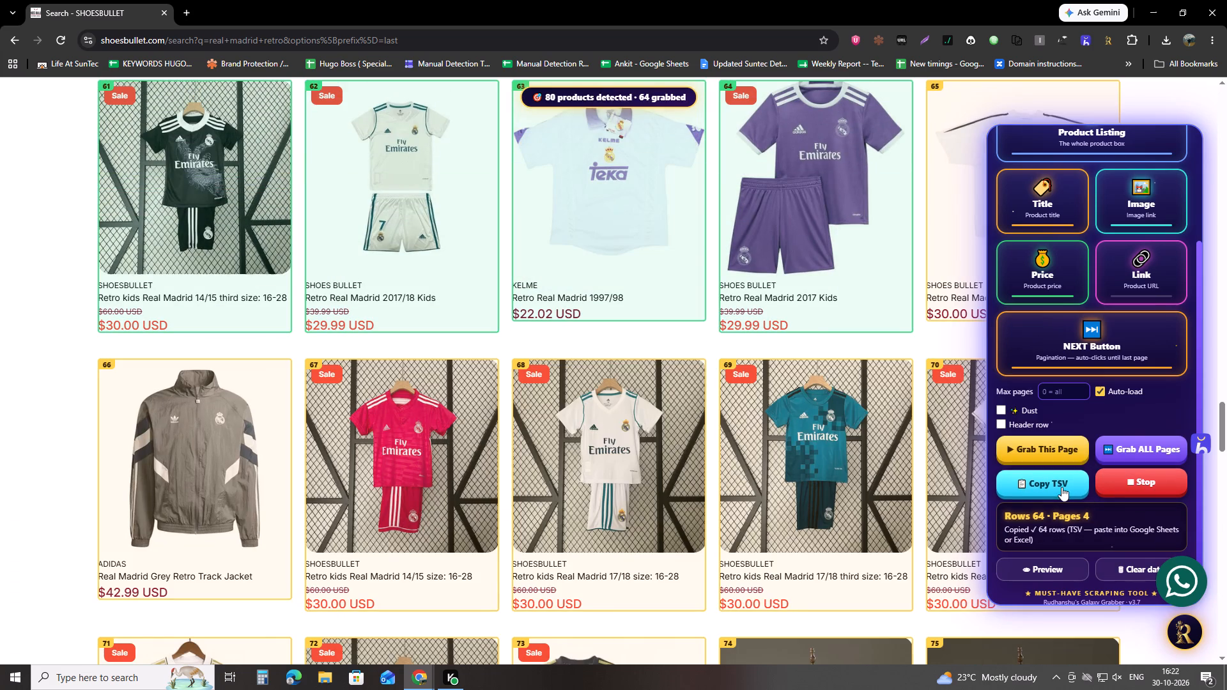
pyautogui.click(1061, 487)
pyautogui.hotkey('alt', 'Tab')
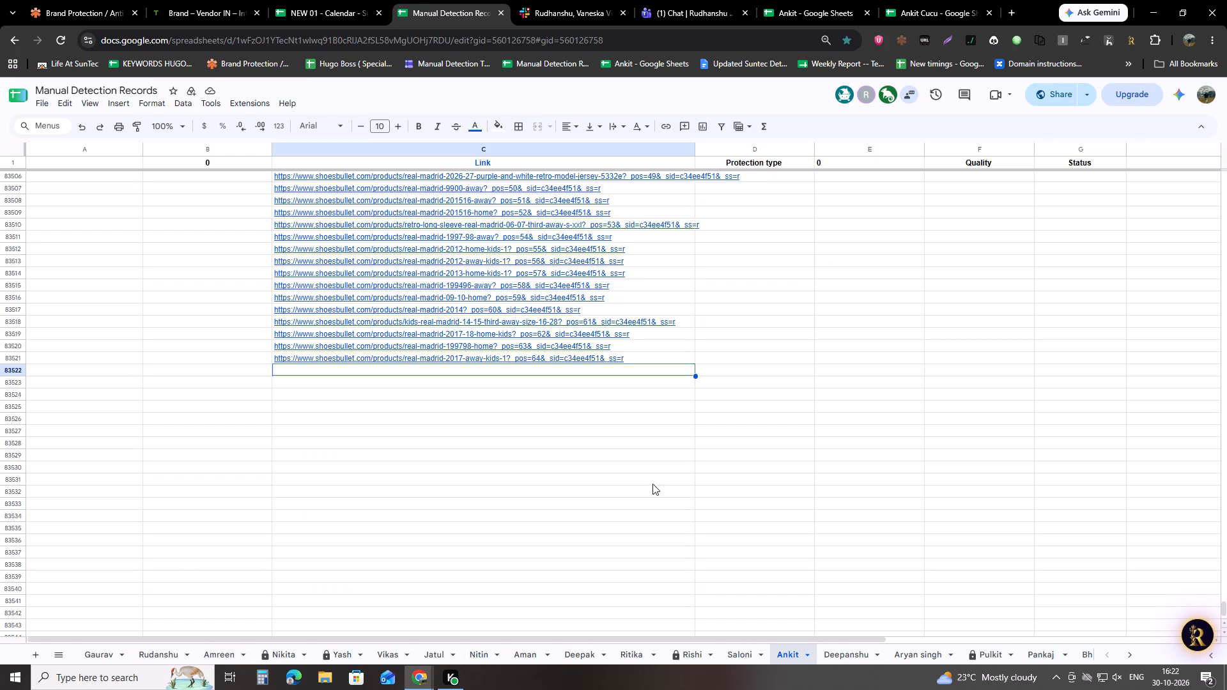
pyautogui.click(904, 0)
pyautogui.scroll(5, 580, 390)
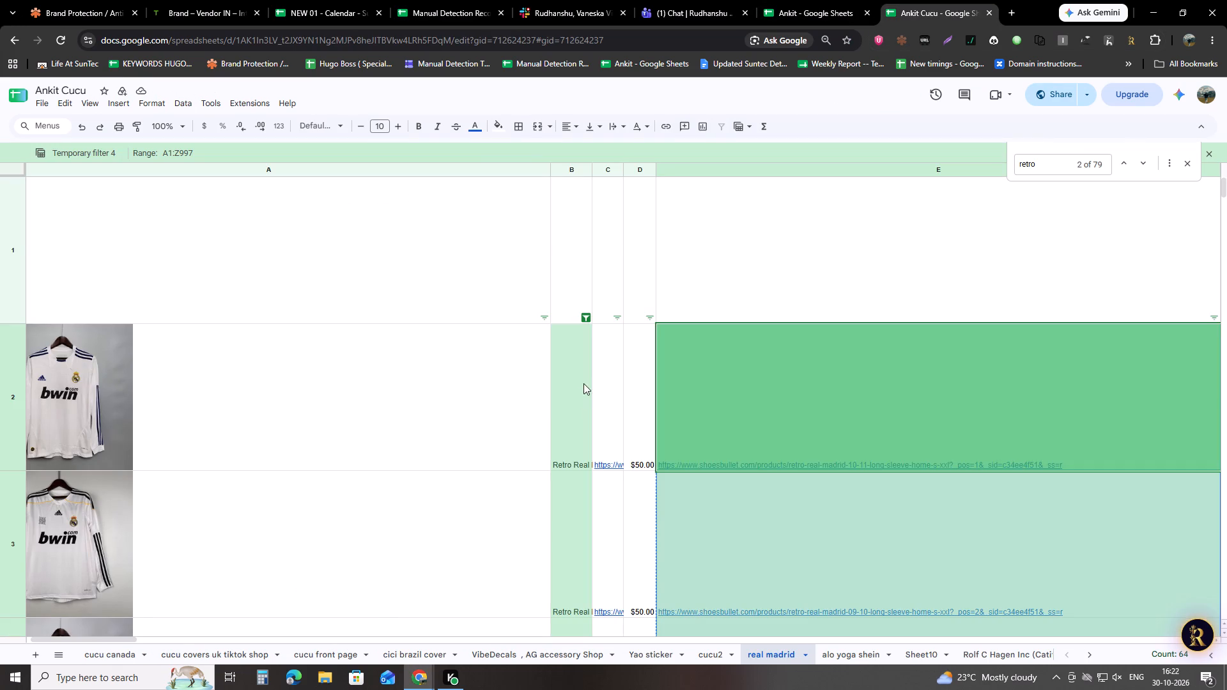
pyautogui.click(1211, 149)
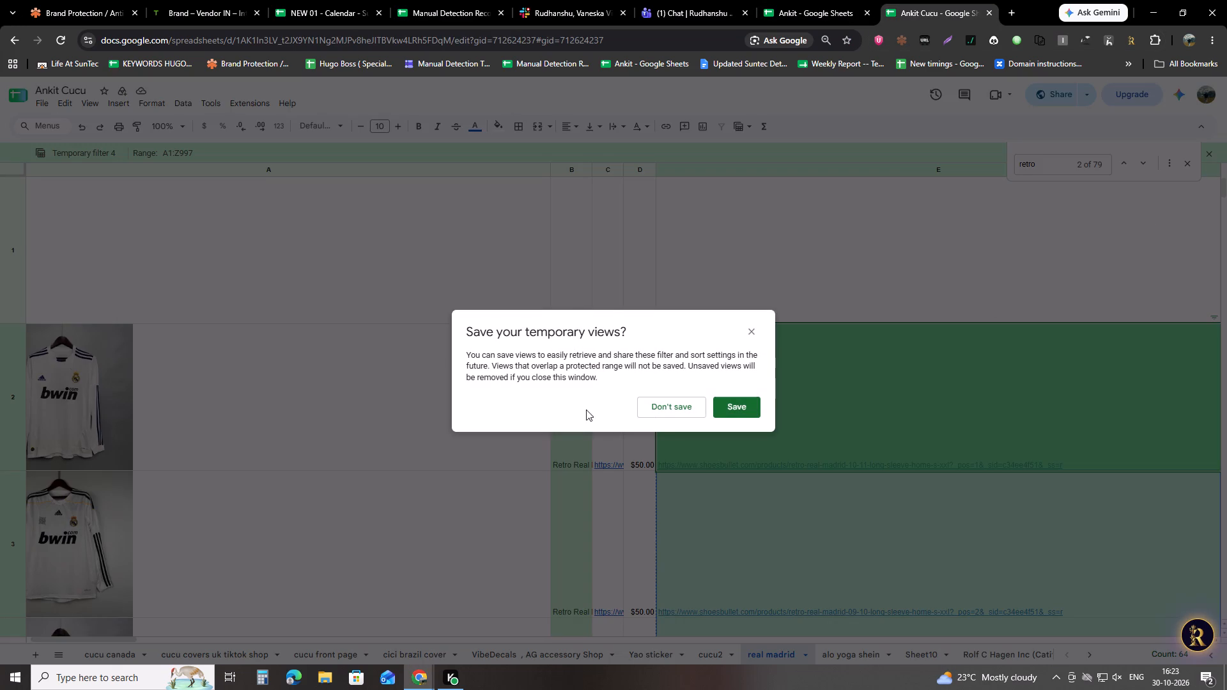
pyautogui.click(668, 402)
# Clear the old data in the real madrid sheet from cell B2 through column Z, down to row 997.
pyautogui.click(580, 364)
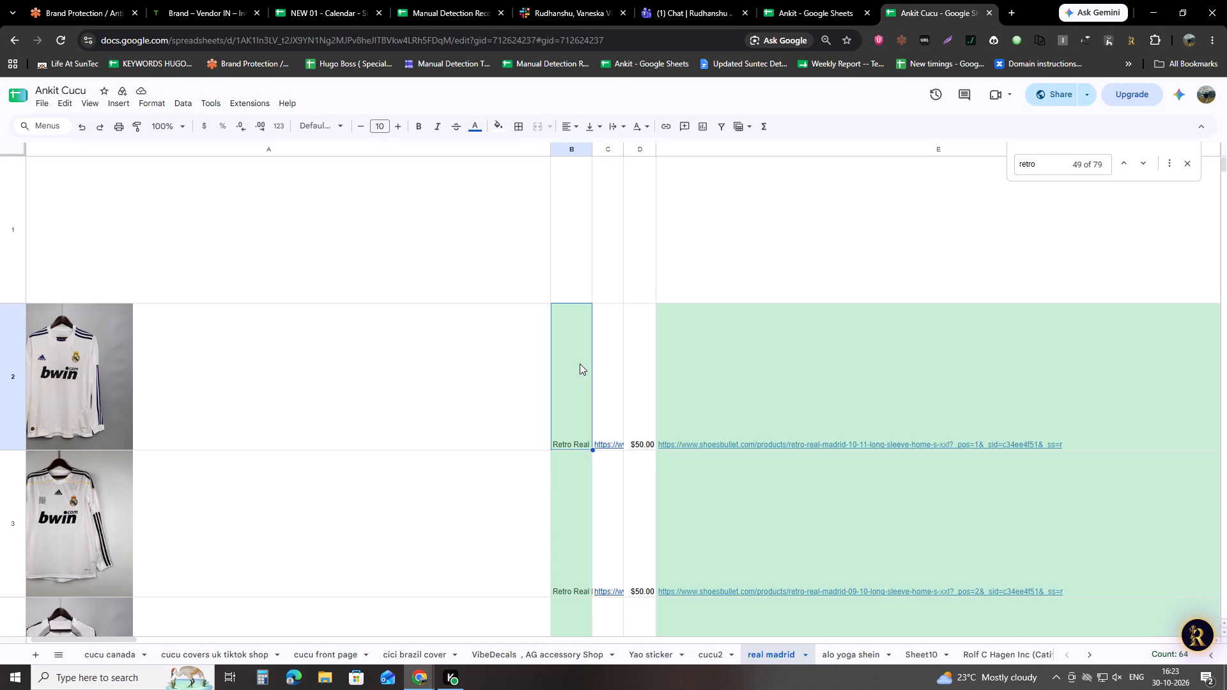
pyautogui.hotkey('shift', 'Down')
pyautogui.hotkey('shift', 'Down')
pyautogui.hotkey('shift', 'Down')
pyautogui.hotkey('shift', 'Down')
pyautogui.hotkey('shift', 'Down')
pyautogui.hotkey('shift', 'Down')
pyautogui.hotkey('shift', 'Down')
pyautogui.hotkey('shift', 'Down')
pyautogui.hotkey('shift', 'Down')
pyautogui.hotkey('shift', 'Down')
pyautogui.hotkey('shift', 'Down')
pyautogui.hotkey('shift', 'Down')
pyautogui.hotkey('shift', 'Down')
pyautogui.hotkey('shift', 'Down')
pyautogui.hotkey('shift', 'Down')
pyautogui.hotkey('shift', 'Down')
pyautogui.hotkey('shift', 'Down')
pyautogui.hotkey('shift', 'Down')
pyautogui.hotkey('shift', 'Down')
pyautogui.hotkey('shift', 'Down')
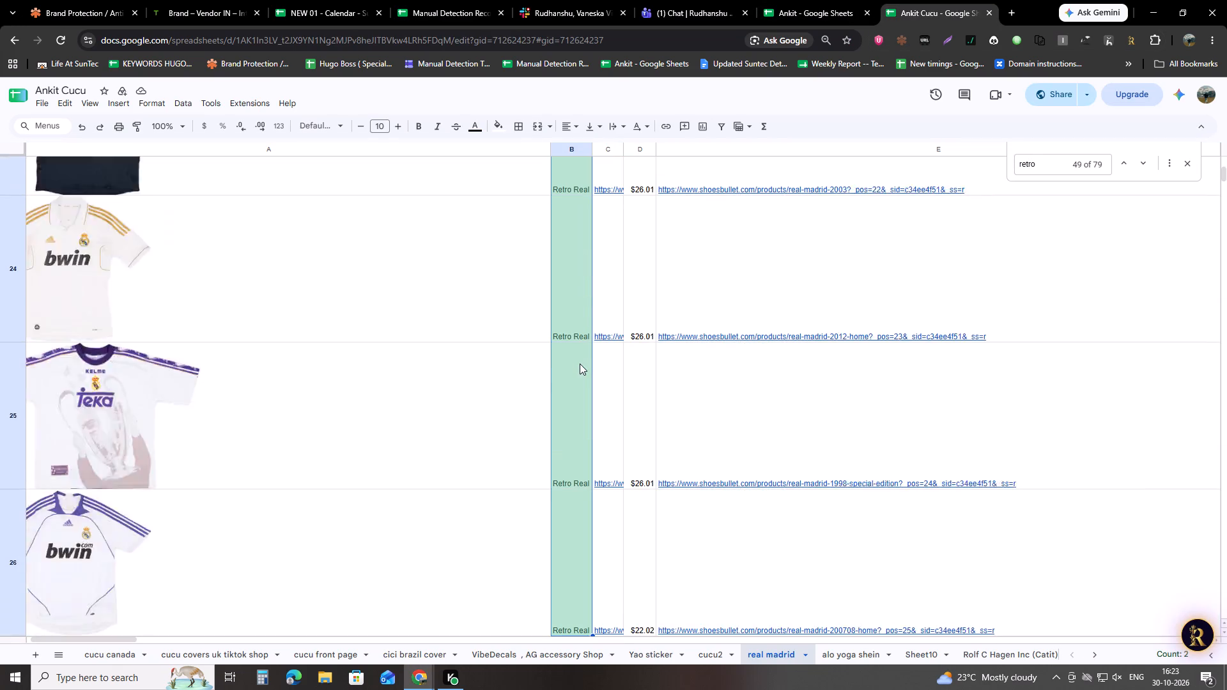
pyautogui.hotkey('shift', 'Right')
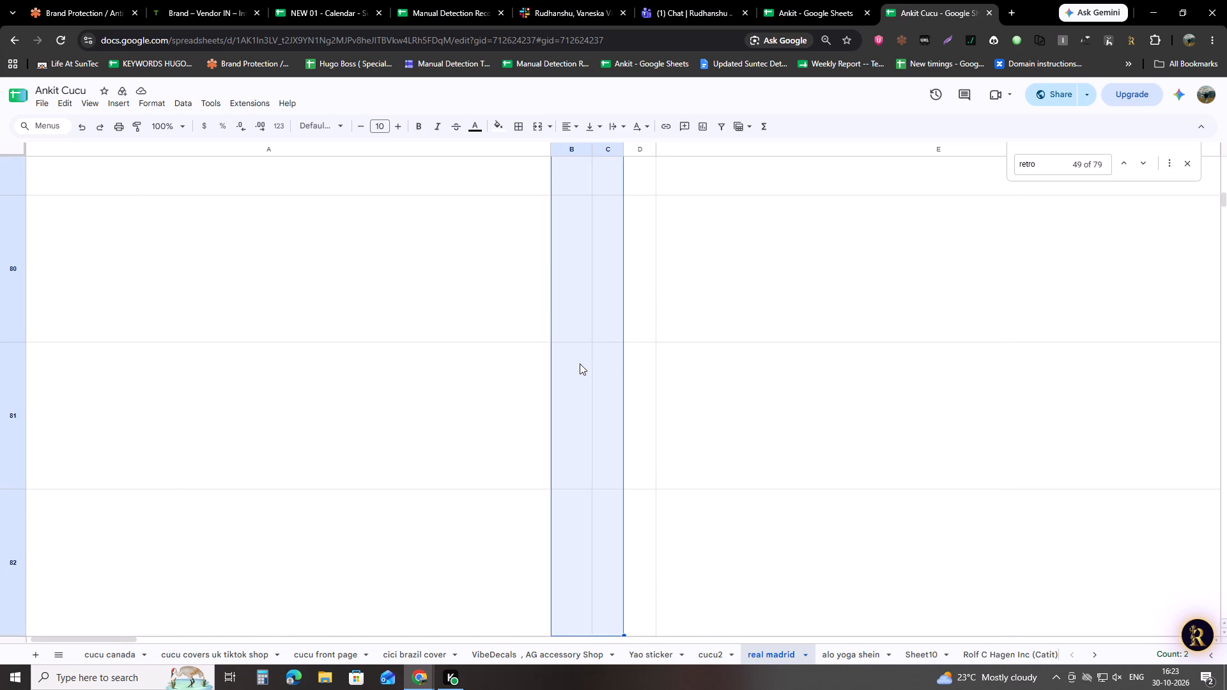
pyautogui.hotkey('ctrl', 'shift', 'Down')
pyautogui.hotkey('ctrl', 'shift', 'Down')
pyautogui.hotkey('ctrl', 'shift', 'Down')
pyautogui.hotkey('ctrl', 'shift', 'Down')
pyautogui.hotkey('ctrl', 'shift', 'Down')
pyautogui.hotkey('ctrl', 'shift', 'Down')
pyautogui.hotkey('ctrl', 'shift', 'Down')
pyautogui.hotkey('ctrl', 'shift', 'Down')
pyautogui.hotkey('ctrl', 'shift', 'Down')
pyautogui.hotkey('ctrl', 'shift', 'Down')
pyautogui.hotkey('ctrl', 'shift', 'Down')
pyautogui.hotkey('ctrl', 'shift', 'Right')
pyautogui.hotkey('ctrl', 'shift', 'Right')
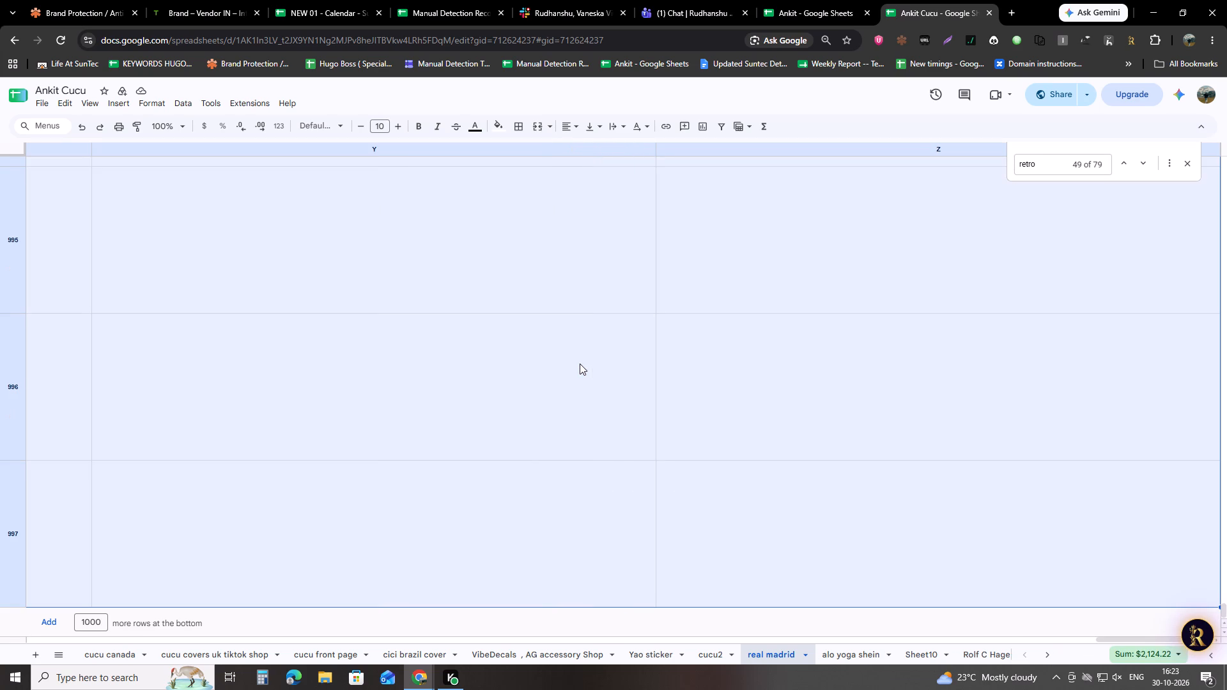
pyautogui.press('Delete')
# Paste the newly grabbed Shoes Bullet rows into the real madrid sheet starting at cell B2.
pyautogui.hotkey('ctrl', 'Up')
pyautogui.hotkey('ctrl', 'Left')
pyautogui.hotkey('ctrl', 'Left')
pyautogui.hotkey('ctrl', 'Left')
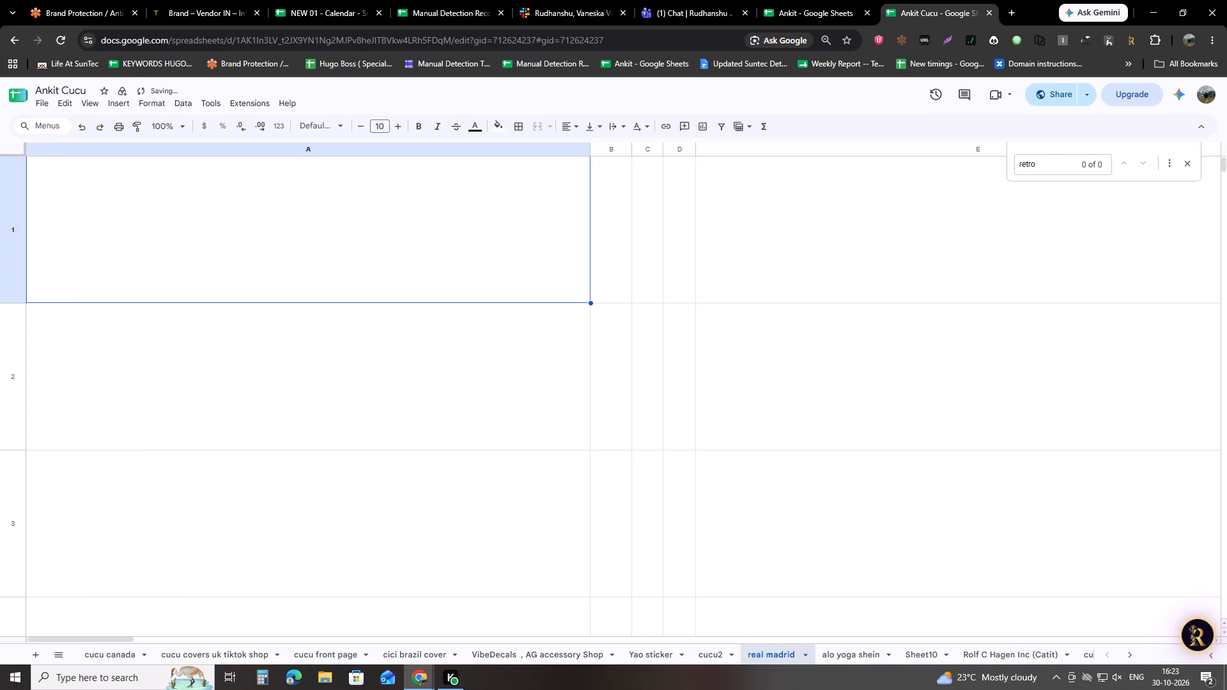
pyautogui.press('Right')
pyautogui.press('Down')
pyautogui.press('Down')
pyautogui.press('Up')
pyautogui.hotkey('ctrl', 'v')
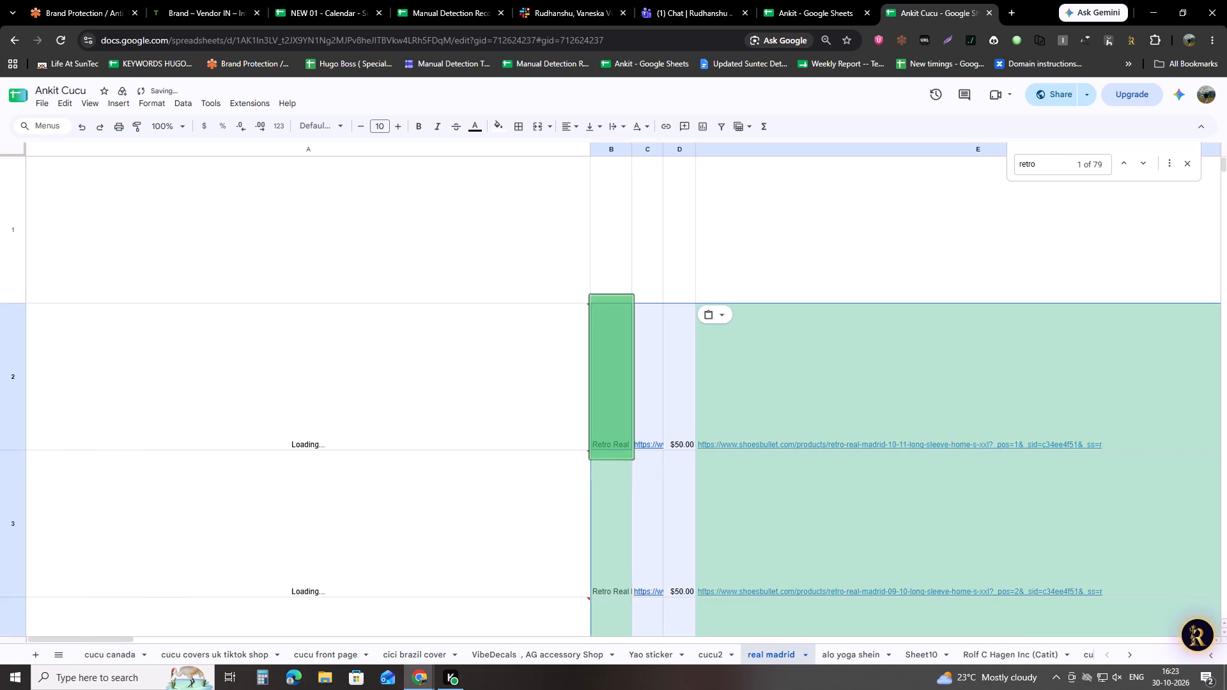
# Apply Temporary filter 3 to the whole real madrid sheet and filter column B to only the values matching "retro".
pyautogui.press('Up')
pyautogui.press('Up')
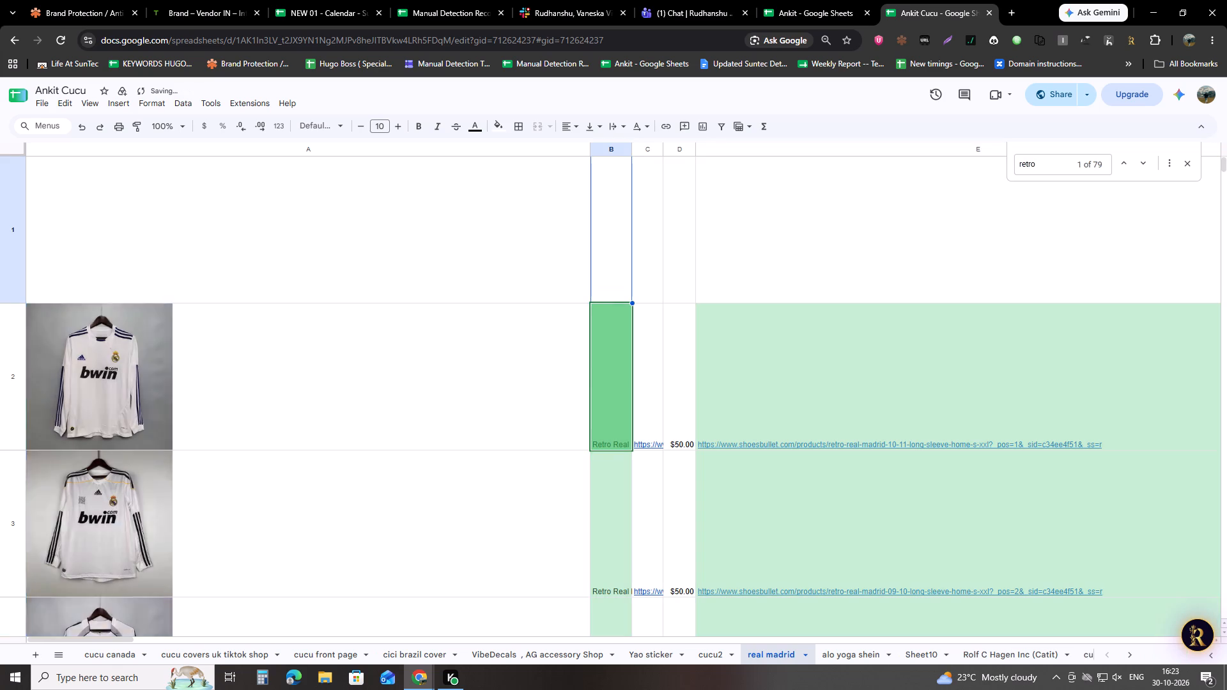
pyautogui.hotkey('ctrl', 'a')
pyautogui.hotkey('ctrl', 'a')
pyautogui.click(741, 122)
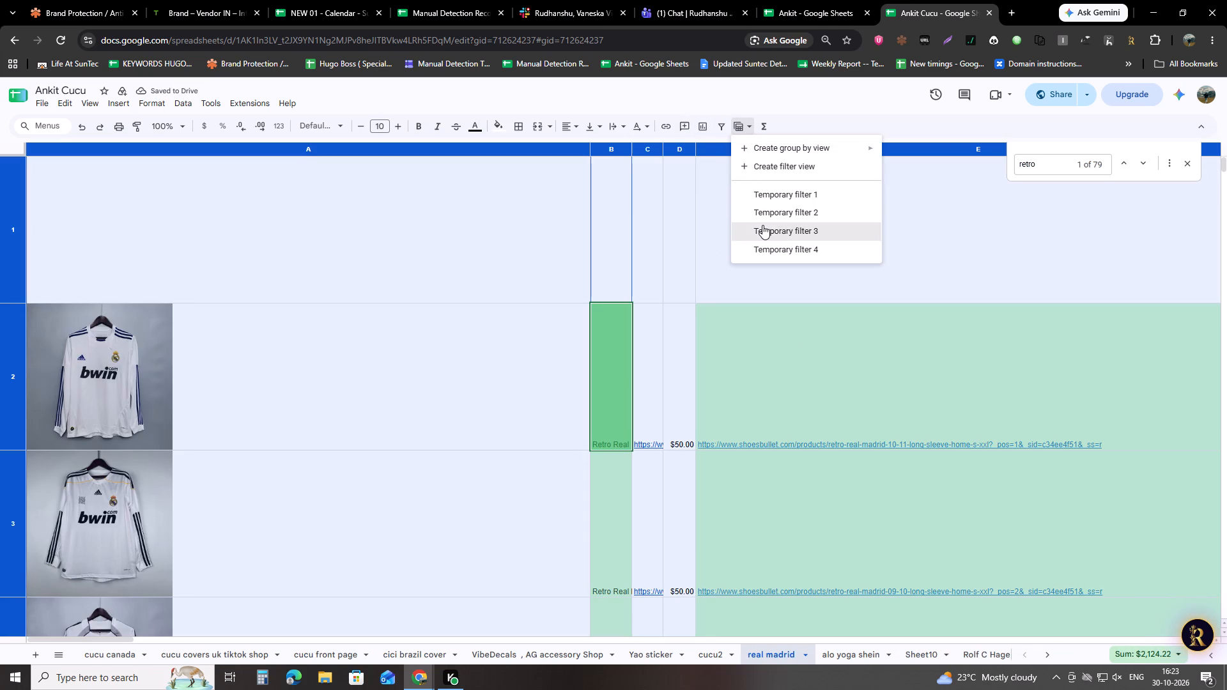
pyautogui.click(762, 225)
pyautogui.click(624, 316)
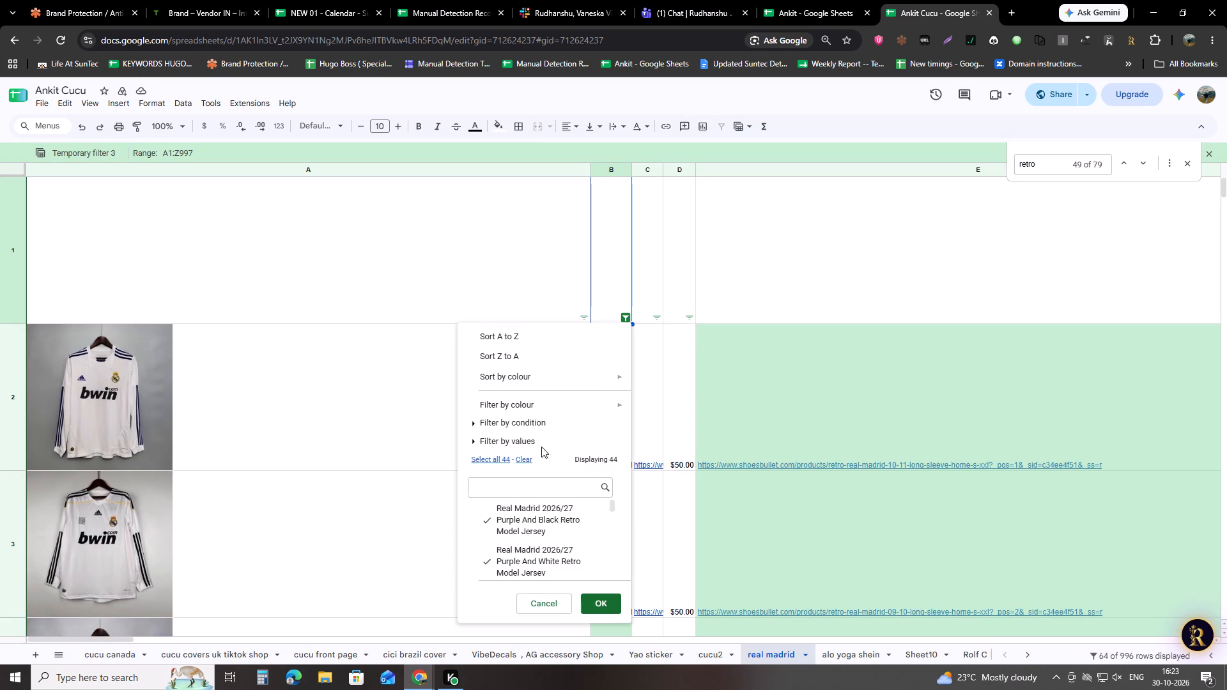
pyautogui.click(525, 459)
pyautogui.click(540, 485)
pyautogui.write('ret')
pyautogui.press('r')
pyautogui.press('o')
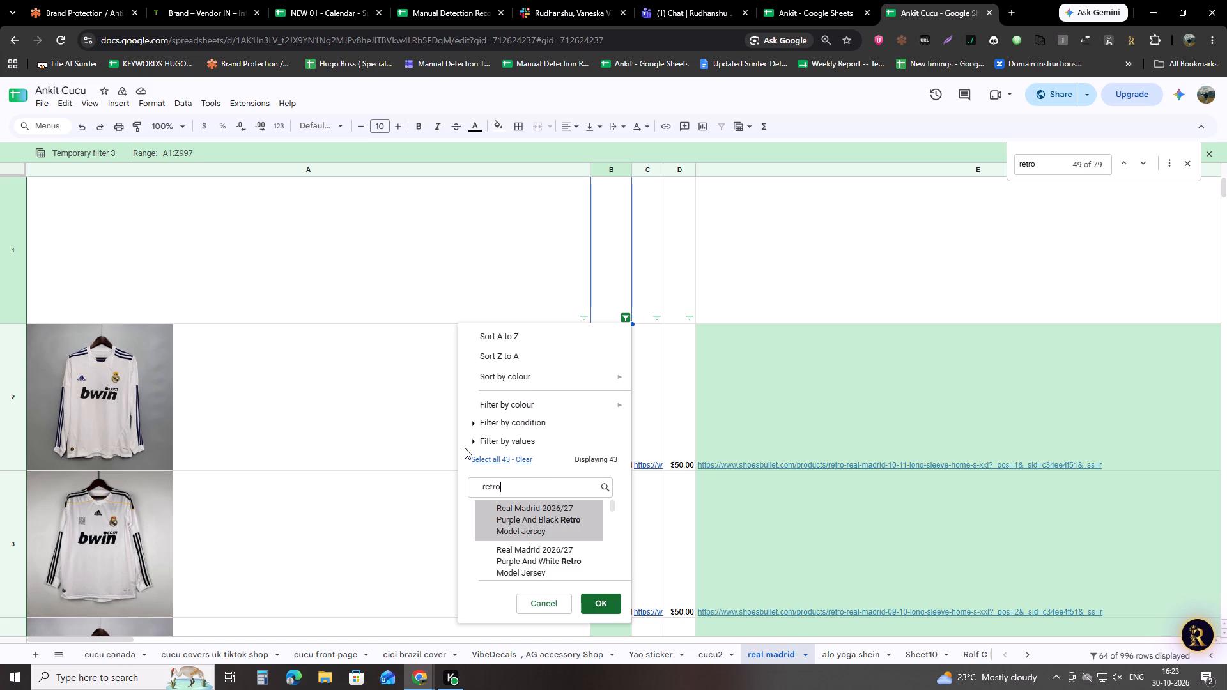
pyautogui.click(484, 454)
pyautogui.click(604, 601)
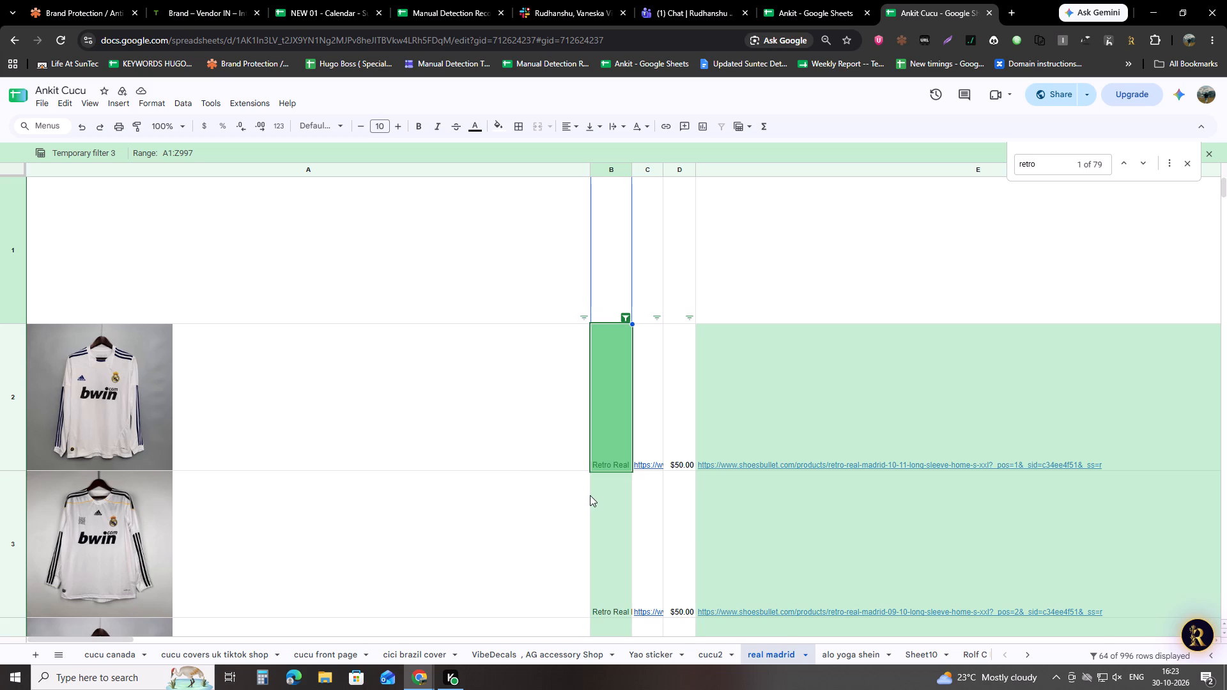
# Look through the product images and links of all filtered retro rows in the real madrid sheet, from row 2 to the last row.
pyautogui.scroll(-5, 590, 495)
pyautogui.scroll(-11, 582, 435)
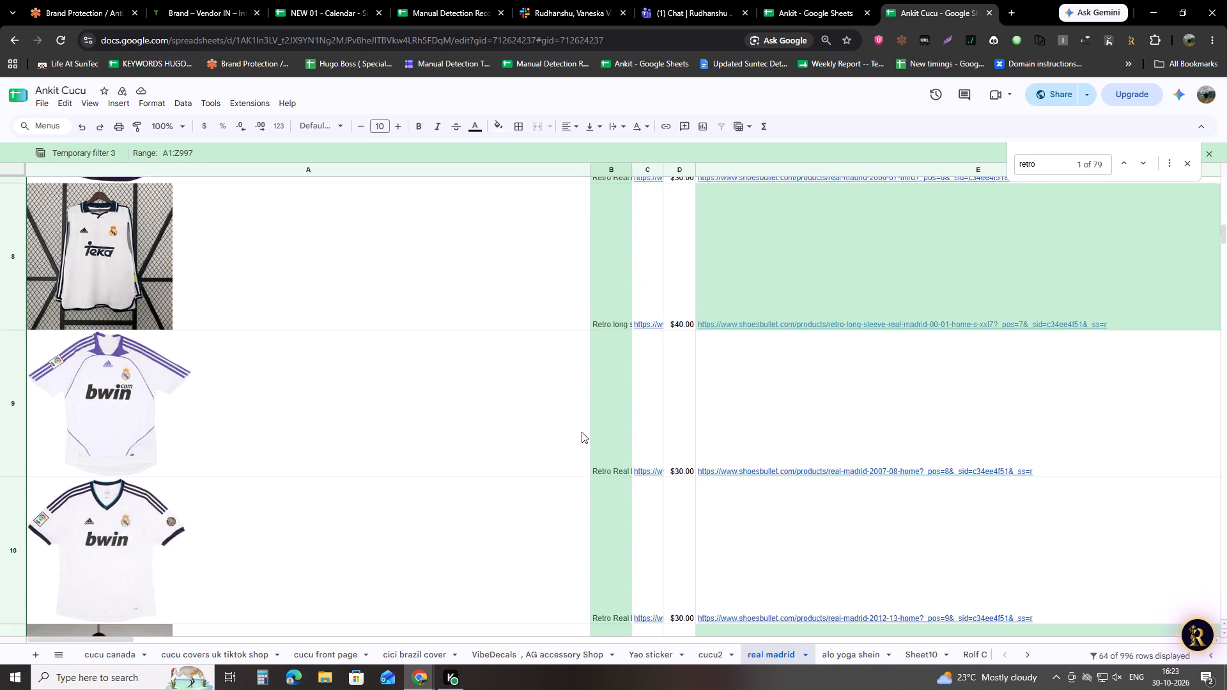
pyautogui.scroll(-13, 582, 432)
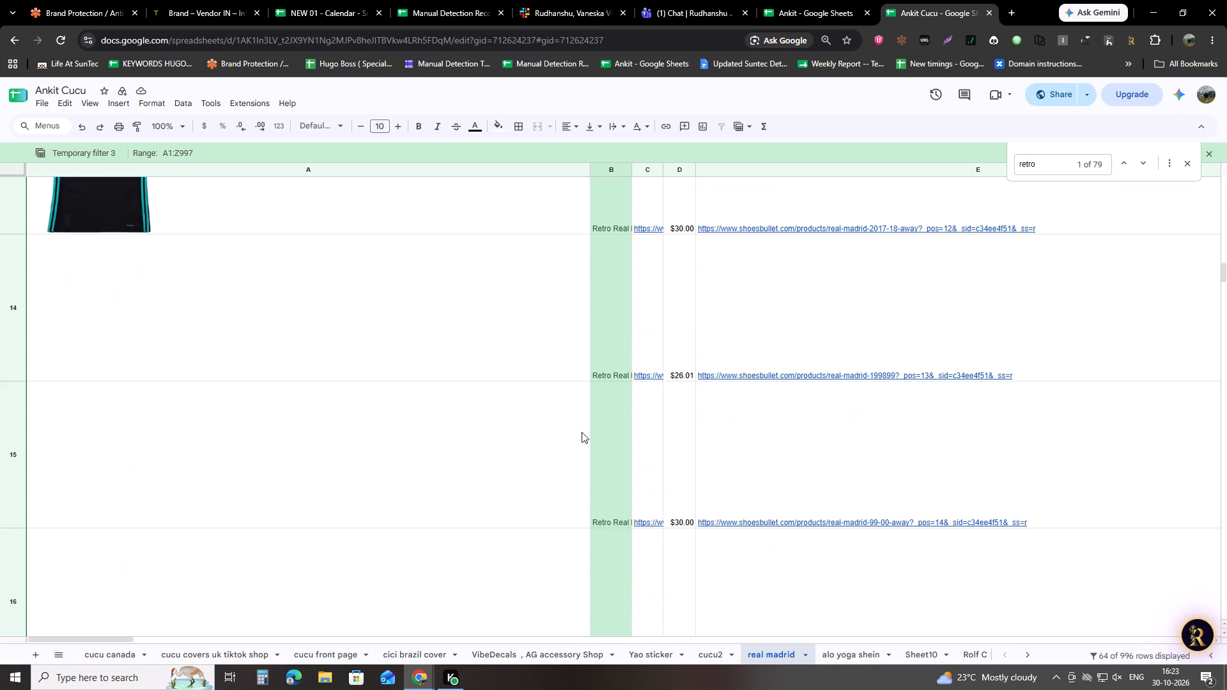
pyautogui.scroll(-2, 582, 432)
pyautogui.scroll(1, 582, 432)
pyautogui.scroll(-8, 582, 432)
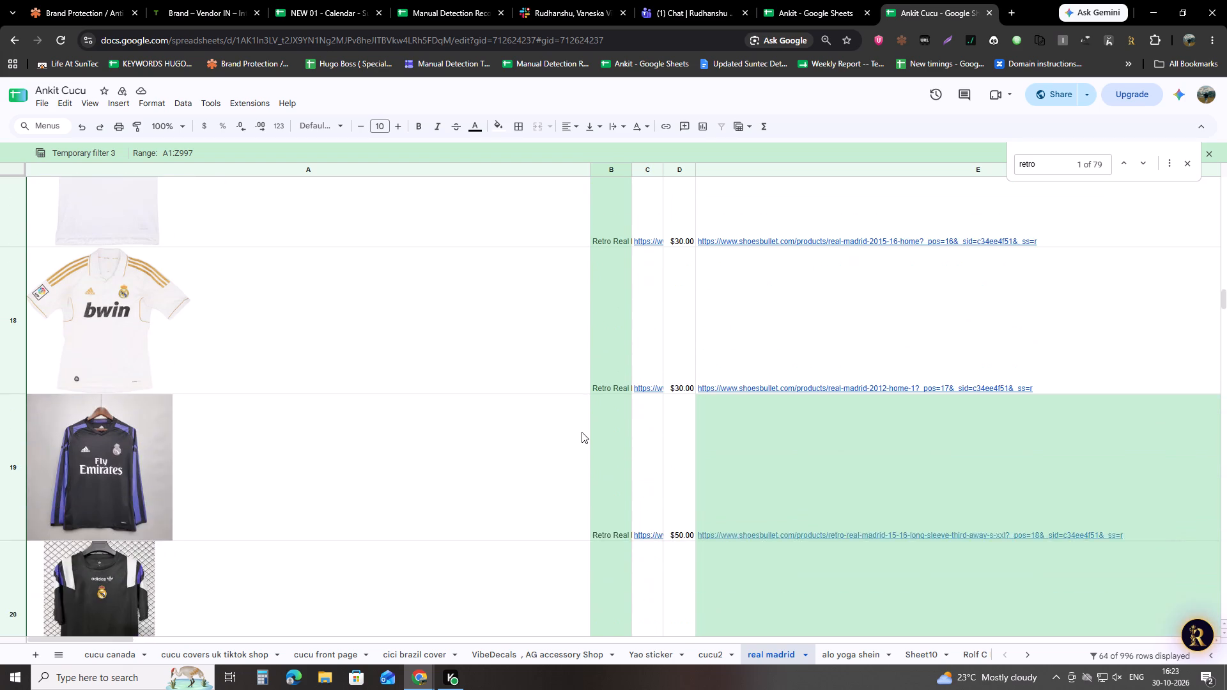
pyautogui.scroll(-18, 582, 432)
pyautogui.scroll(-5, 582, 432)
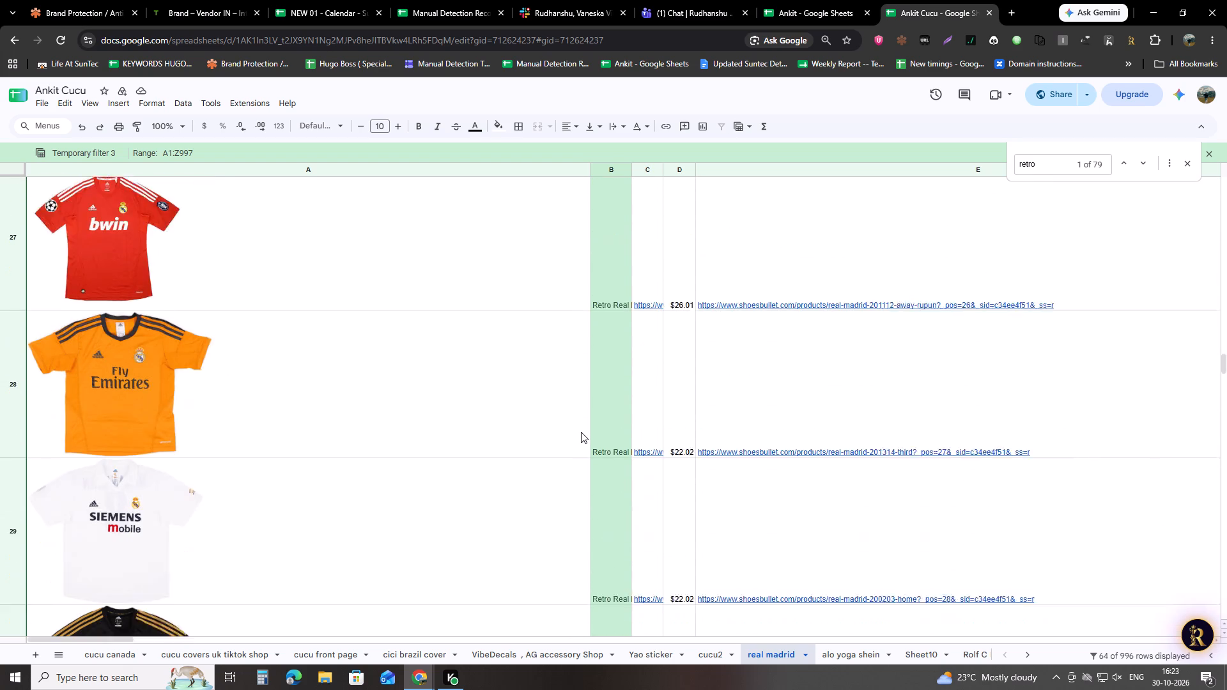
pyautogui.scroll(-7, 581, 432)
pyautogui.scroll(4, 581, 432)
pyautogui.scroll(-10, 581, 432)
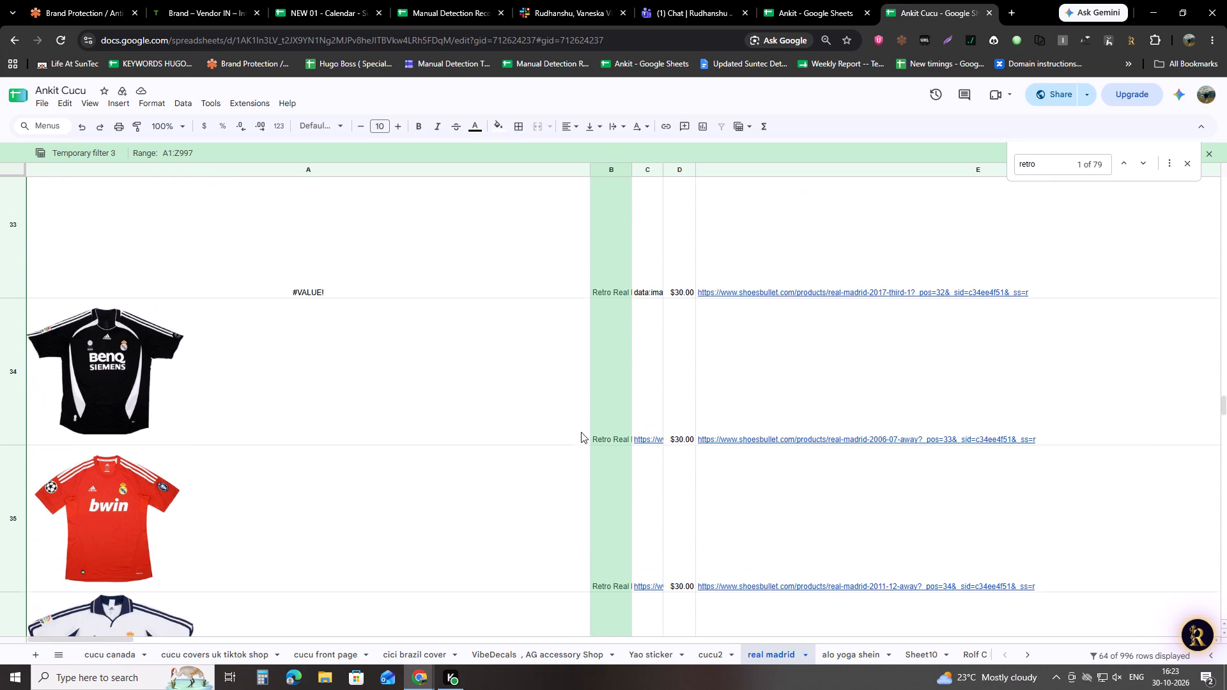
pyautogui.scroll(-16, 581, 432)
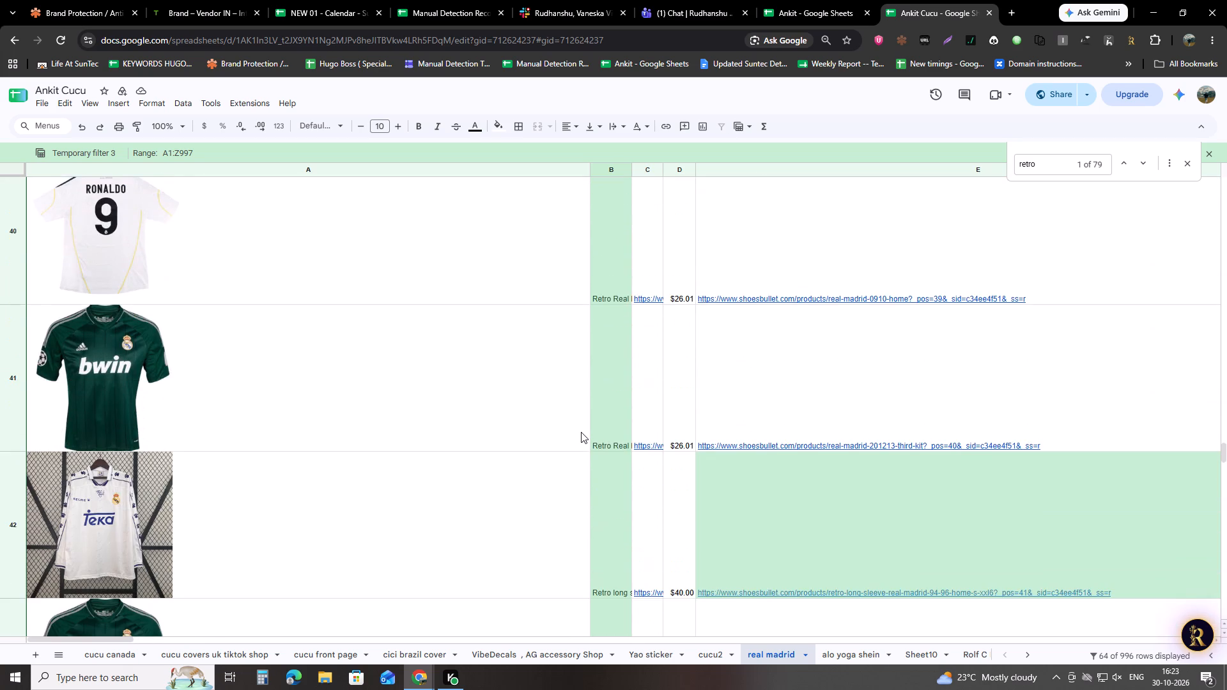
pyautogui.scroll(-18, 581, 432)
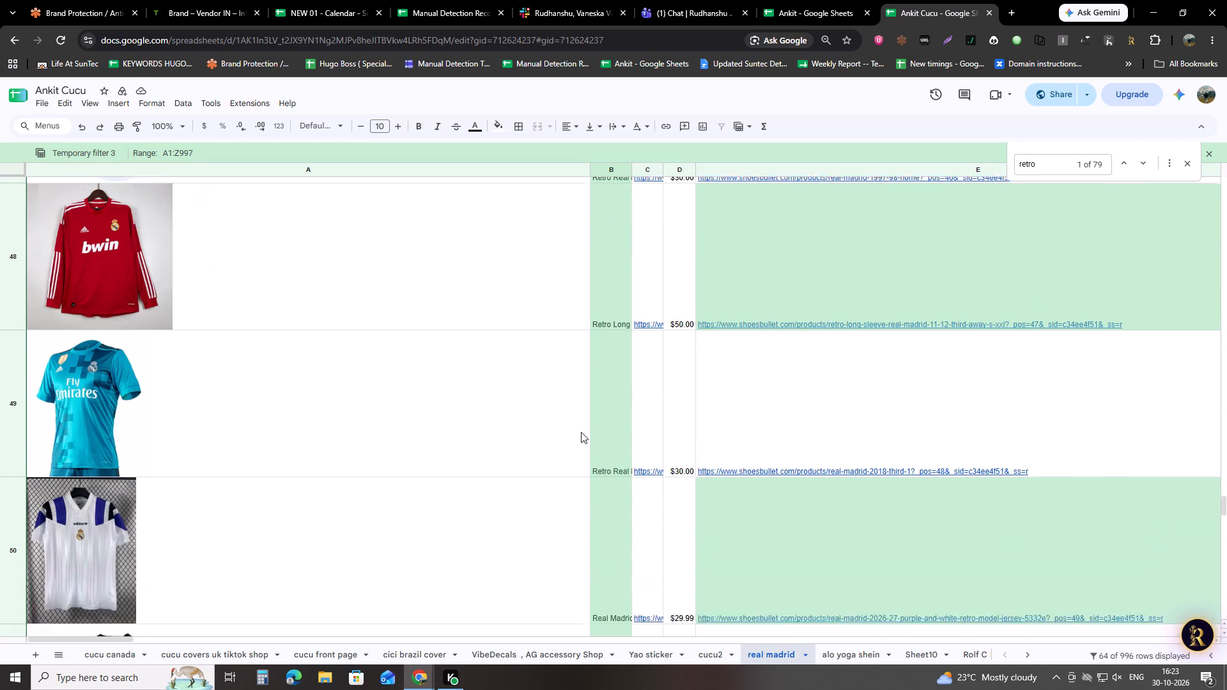
pyautogui.scroll(-15, 581, 432)
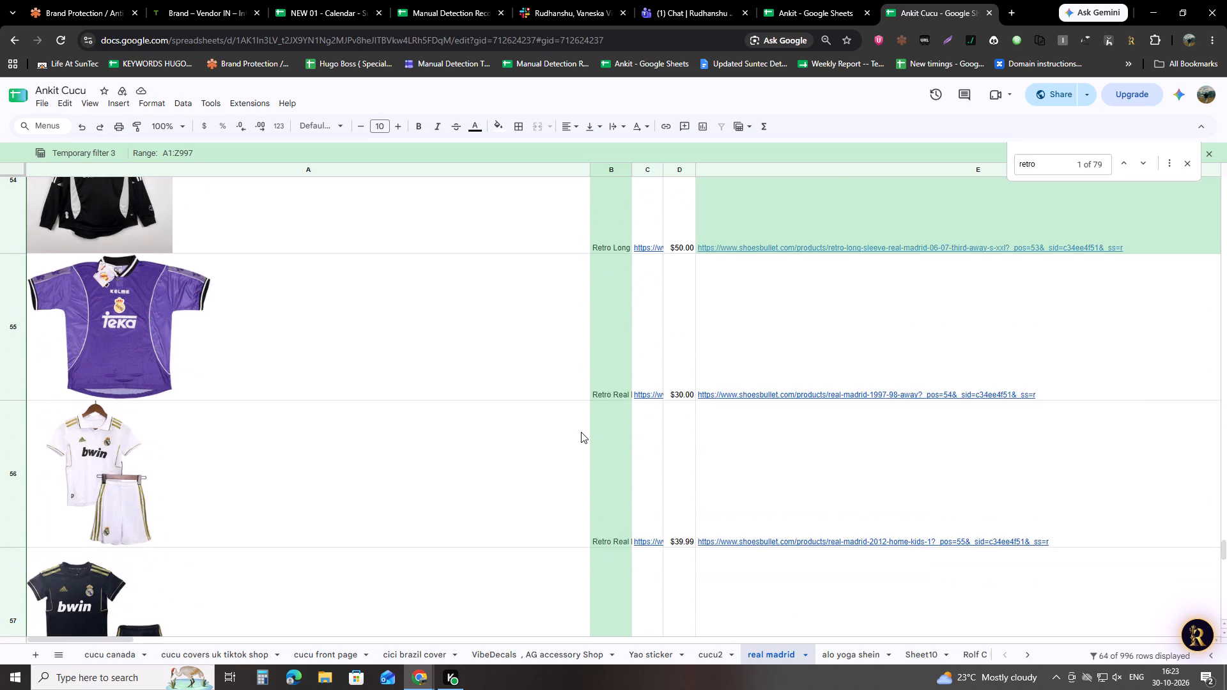
pyautogui.scroll(-18, 581, 432)
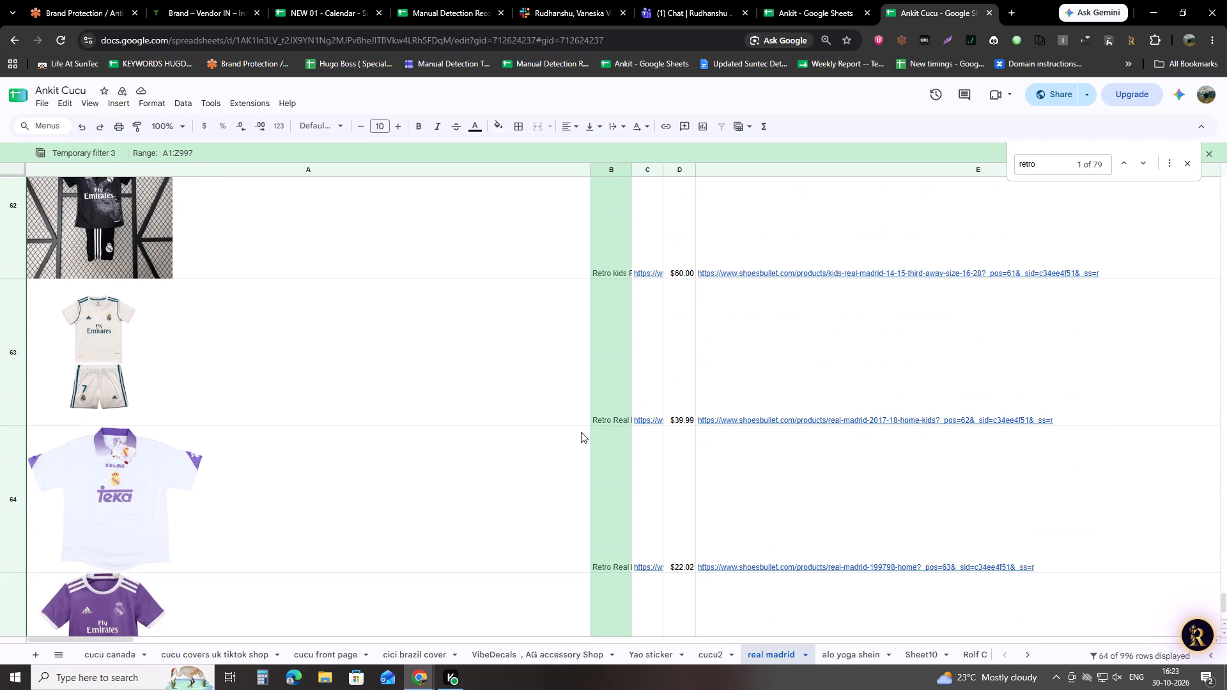
pyautogui.scroll(-6, 581, 432)
pyautogui.scroll(14, 734, 501)
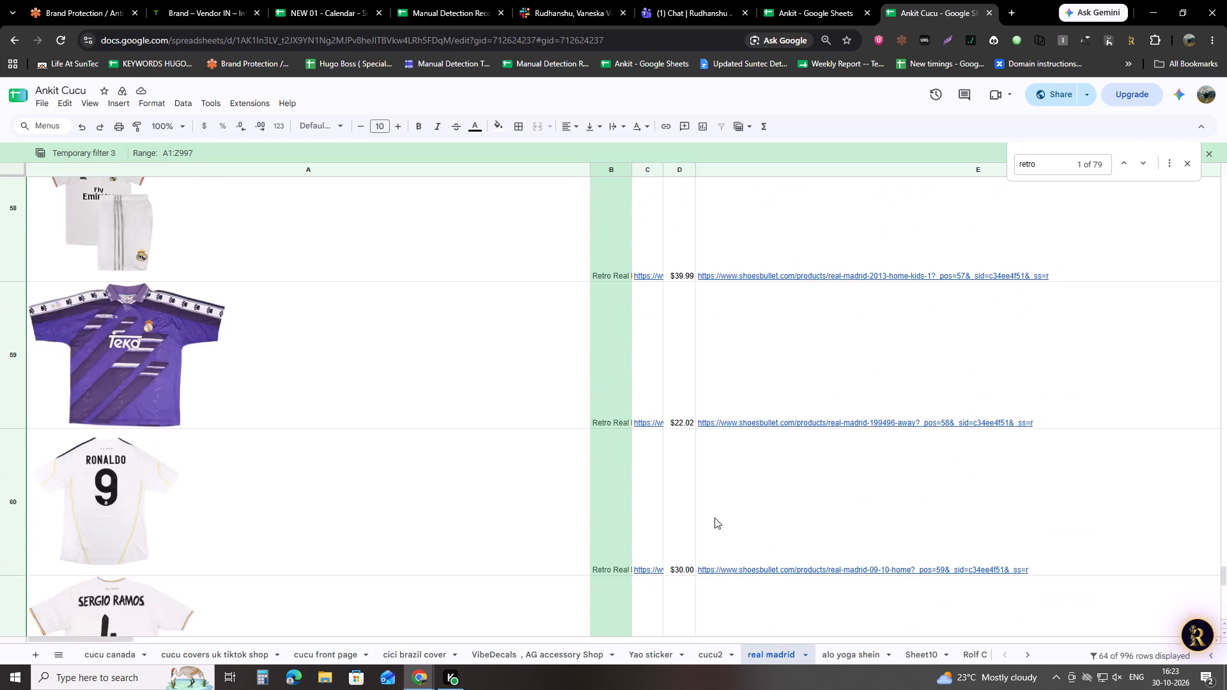
pyautogui.scroll(20, 714, 517)
pyautogui.scroll(16, 714, 517)
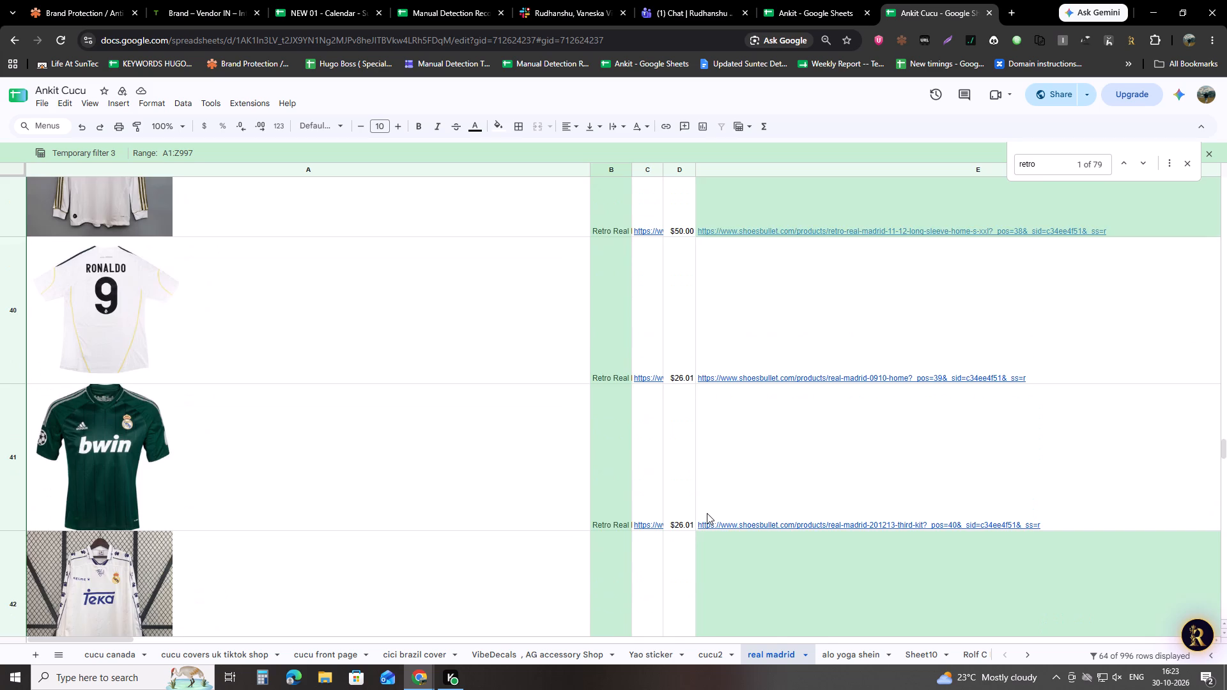
pyautogui.scroll(20, 707, 513)
pyautogui.scroll(16, 707, 513)
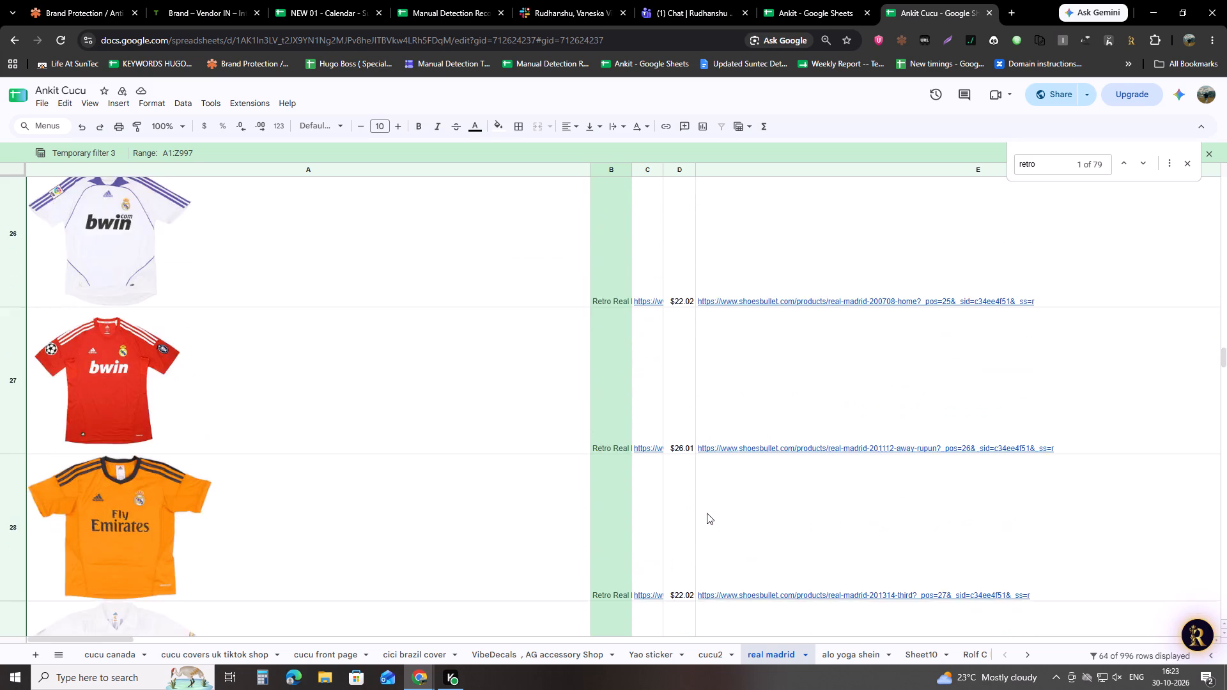
pyautogui.scroll(20, 707, 513)
pyautogui.scroll(15, 707, 513)
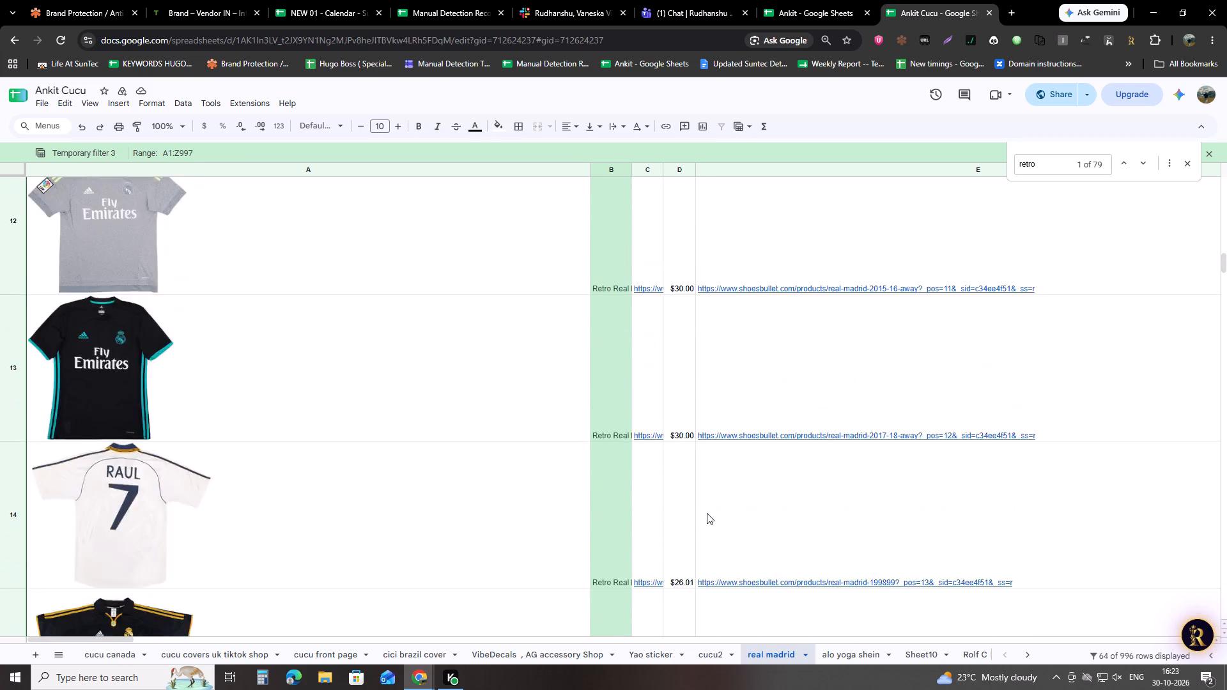
pyautogui.scroll(20, 707, 513)
pyautogui.scroll(11, 707, 513)
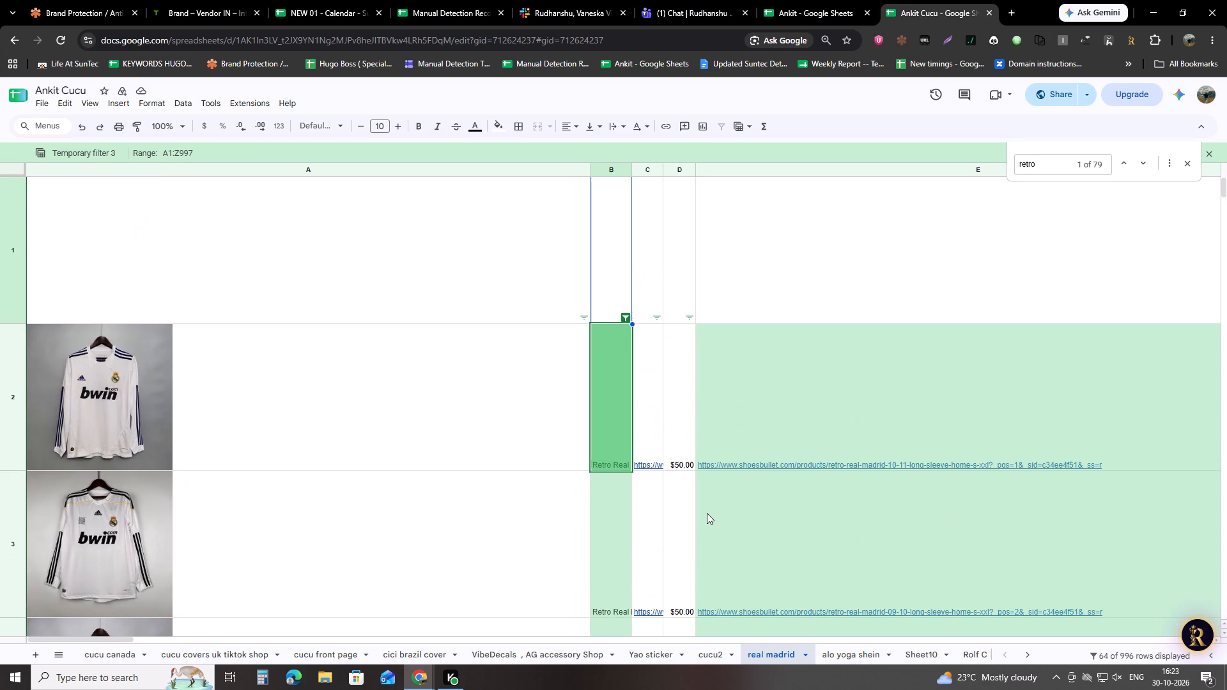
# Select the filtered retro product links in column E from cell E2 down to the end of the list.
pyautogui.click(835, 402)
pyautogui.press('Up')
pyautogui.press('Down')
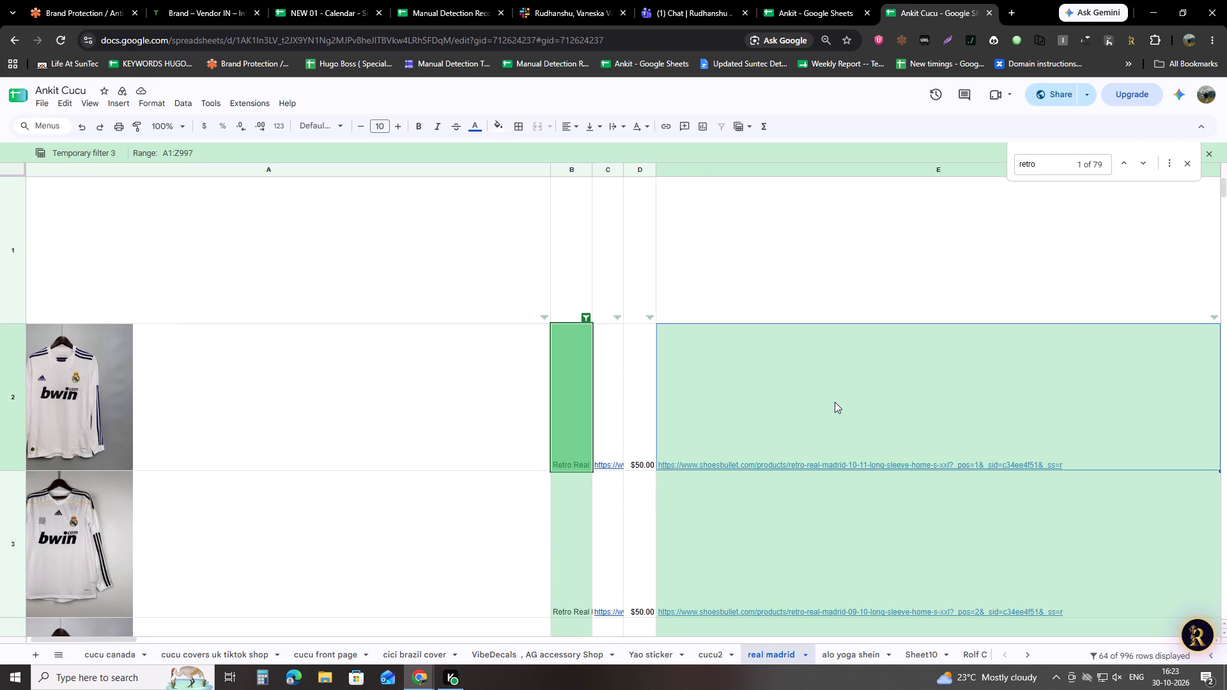
pyautogui.press('Up')
pyautogui.press('Down')
pyautogui.hotkey('shift', 'Down')
pyautogui.hotkey('shift', 'Down')
pyautogui.hotkey('shift', 'Down')
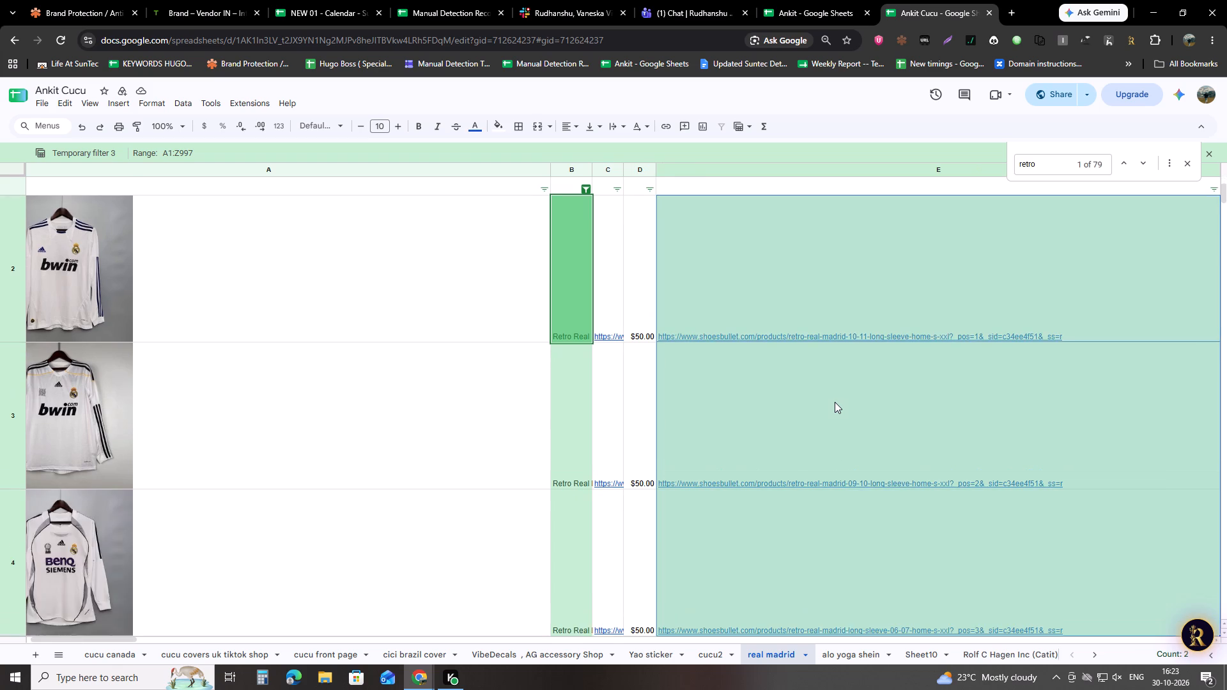
pyautogui.hotkey('ctrl', 'shift', 'Down')
pyautogui.hotkey('ctrl', 'shift', 'Down')
pyautogui.hotkey('ctrl', 'shift', 'Down')
pyautogui.hotkey('ctrl', 'shift', 'Down')
pyautogui.hotkey('ctrl', 'shift', 'Down')
pyautogui.hotkey('ctrl', 'shift', 'Down')
pyautogui.hotkey('ctrl', 'shift', 'Down')
pyautogui.hotkey('ctrl', 'shift', 'Down')
pyautogui.hotkey('ctrl', 'shift', 'Down')
pyautogui.hotkey('shift', 'Up')
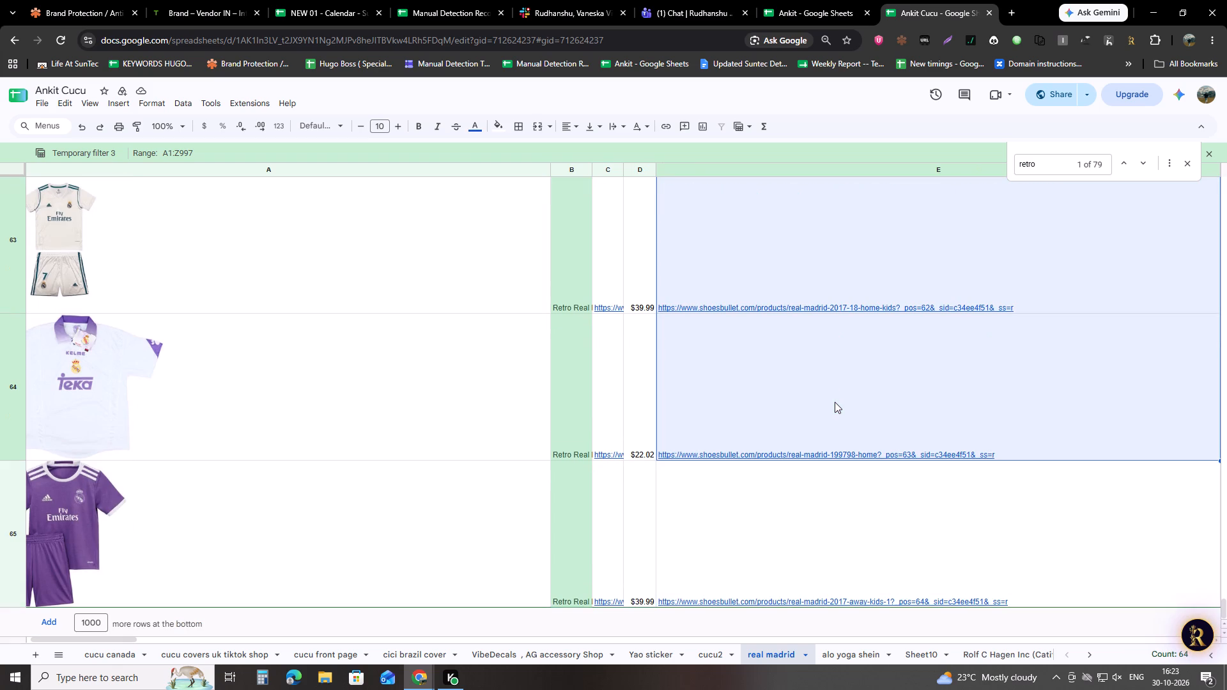
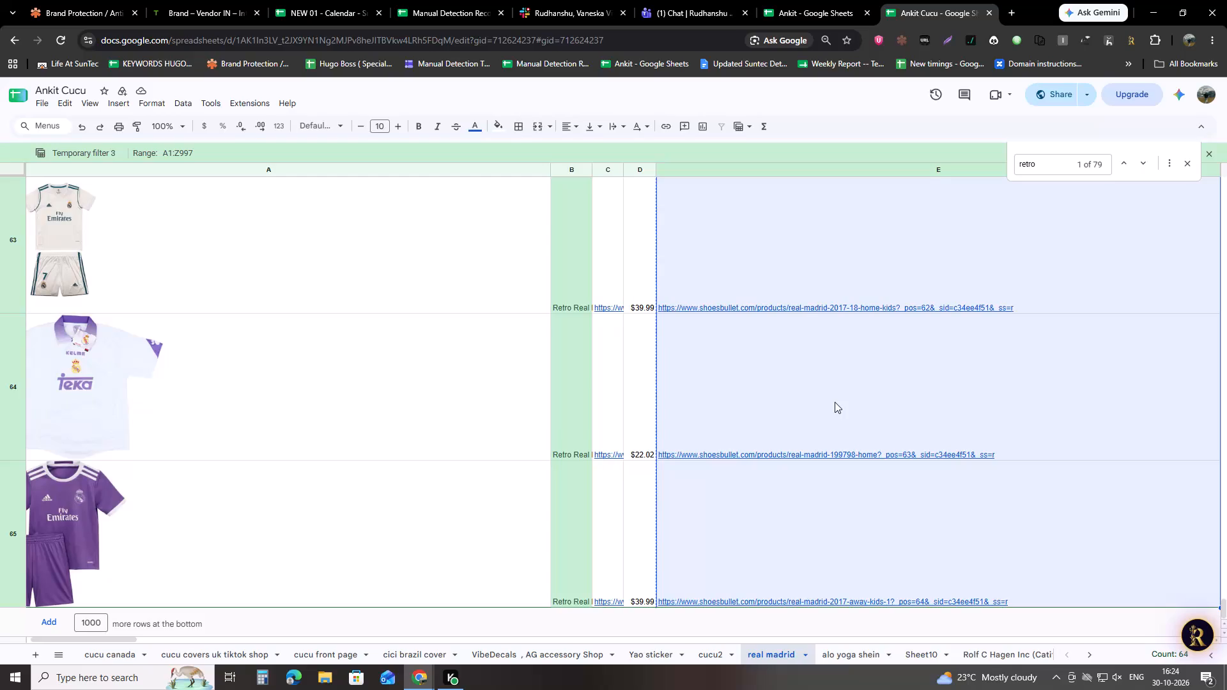
# Copy the selected retro links and paste them into column C of the Ankit sheet in Manual Detection Records, starting at cell C83522.
pyautogui.hotkey('ctrl', 'c')
pyautogui.hotkey('ctrl', 'c')
pyautogui.click(427, 0)
pyautogui.hotkey('ctrl', 'v')
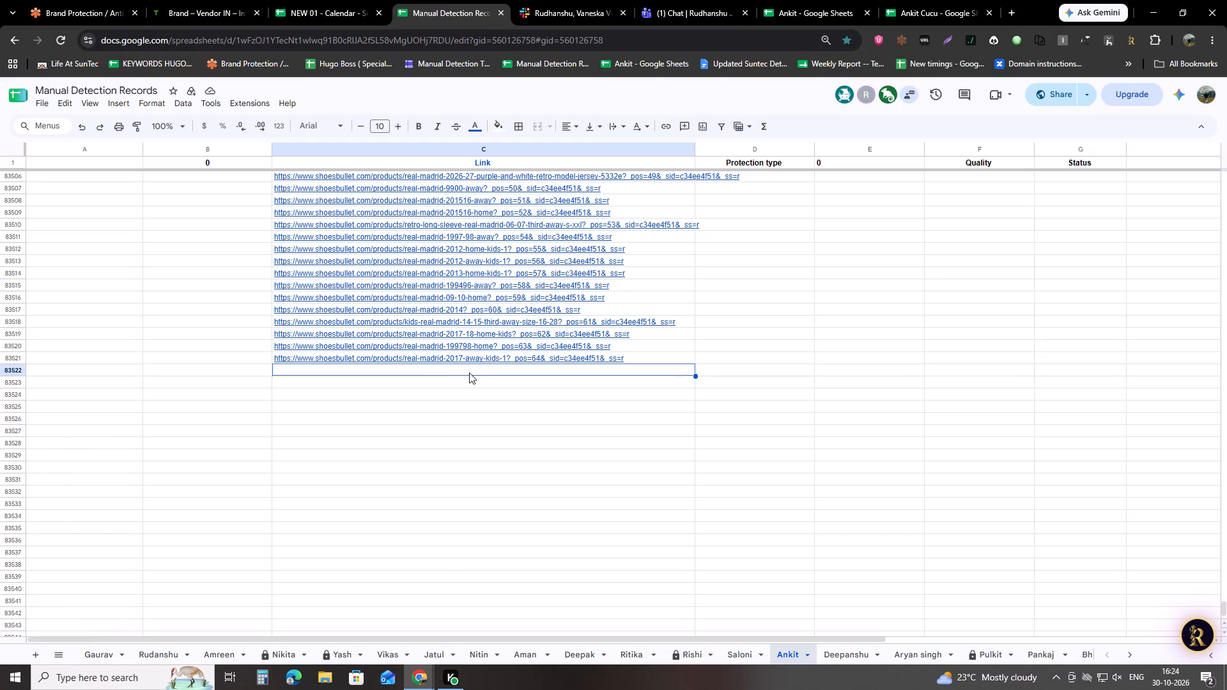
pyautogui.scroll(-11, 591, 387)
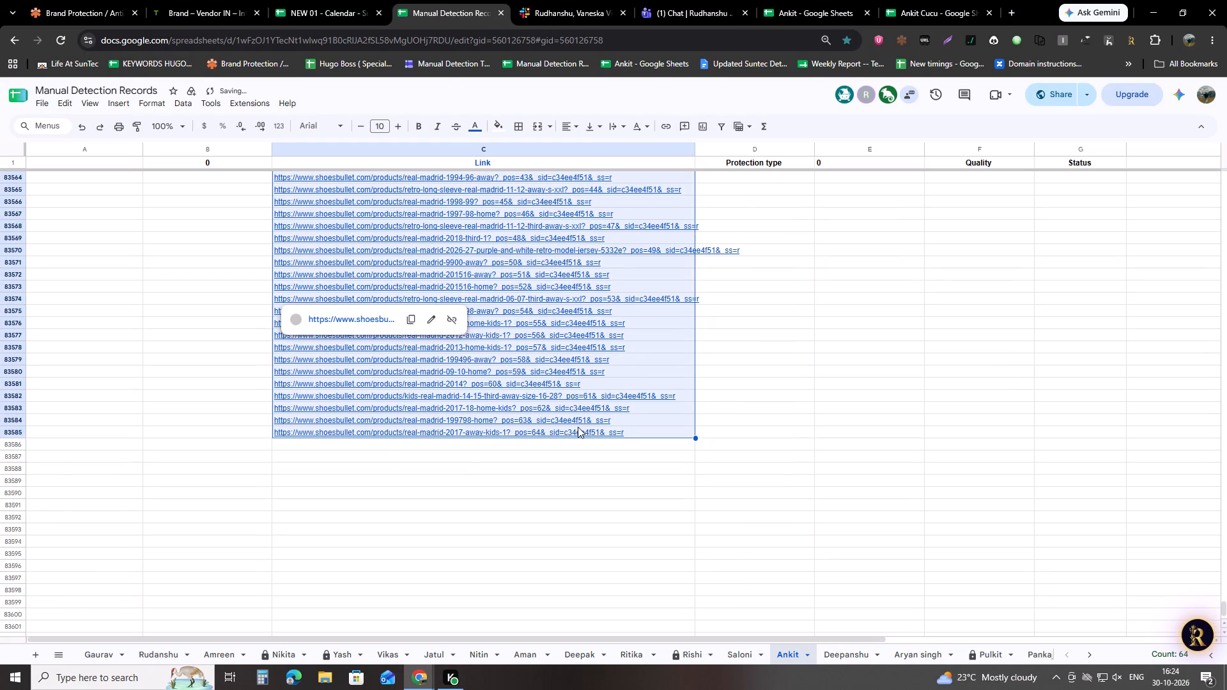
# Open the product pages of the last two pasted links, rows 83585 and 83584, to check them, and return to the Ankit sheet.
pyautogui.click(578, 431)
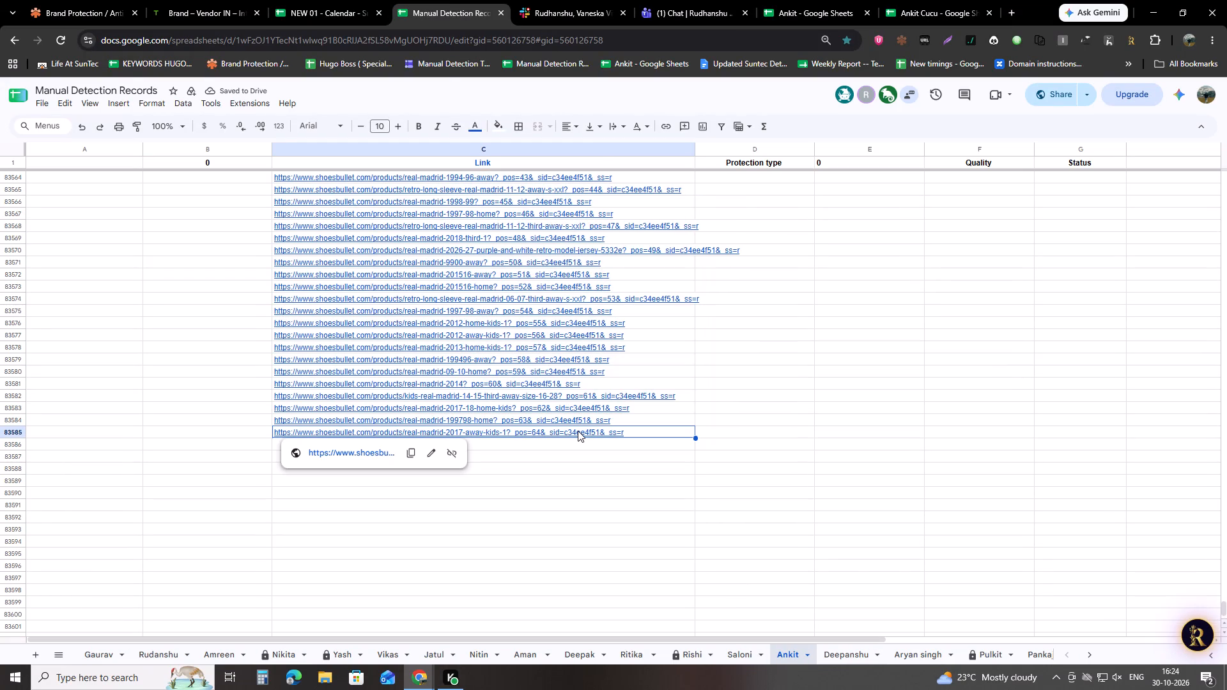
pyautogui.hotkey('alt', 'Return')
pyautogui.hotkey('ctrl', 'shift', 'Tab')
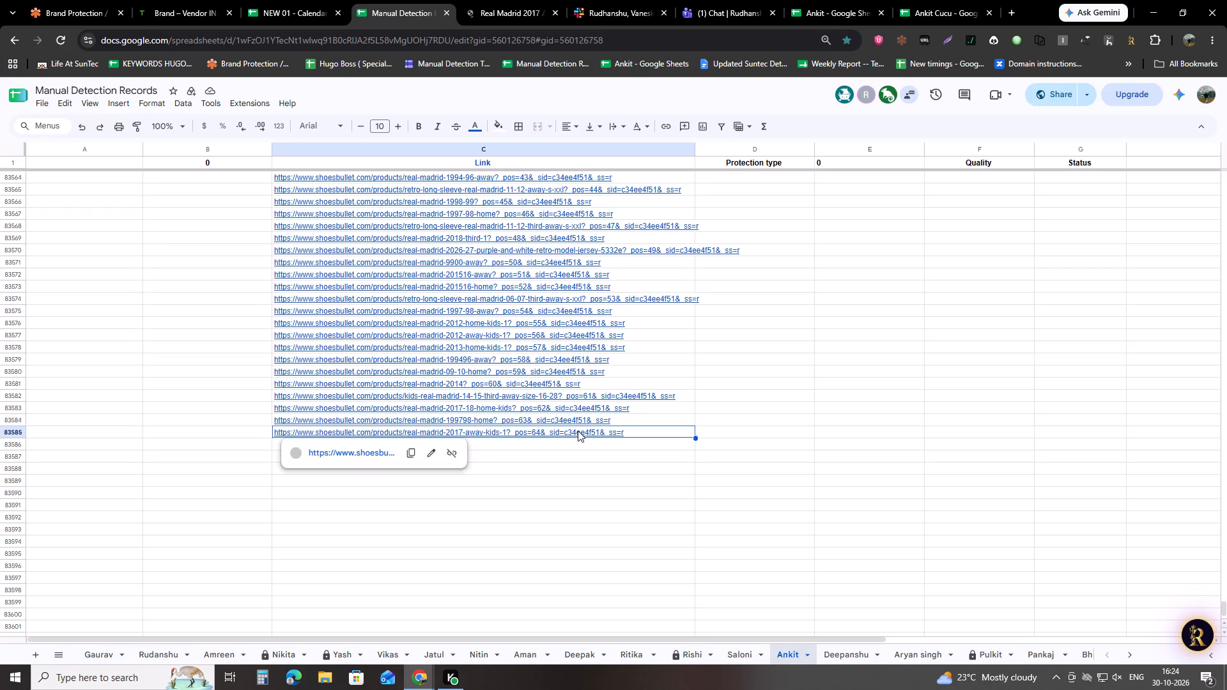
pyautogui.press('Up')
pyautogui.hotkey('alt', 'Return')
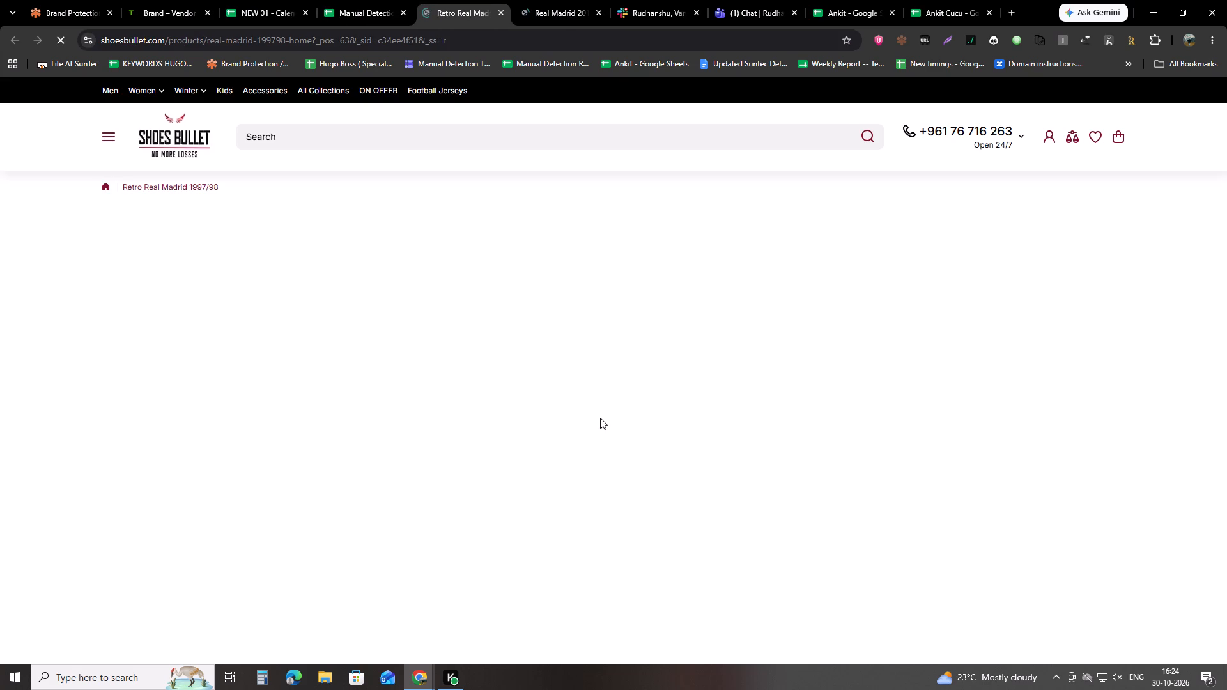
pyautogui.hotkey('ctrl', 'w')
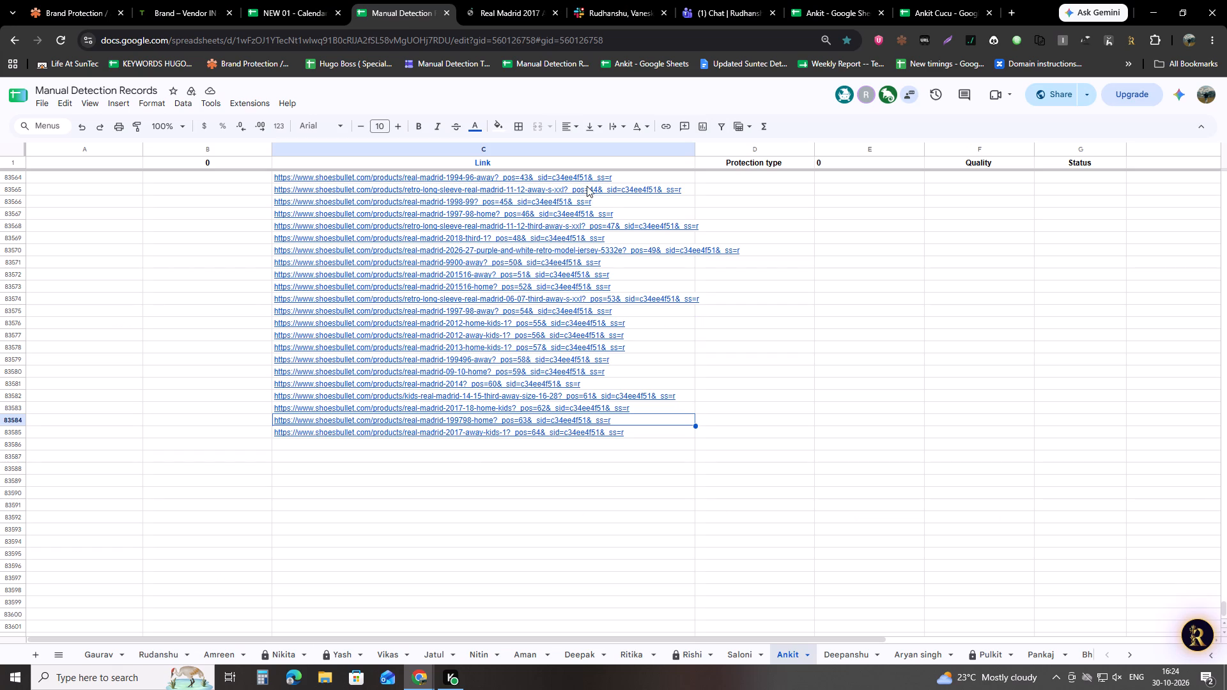
pyautogui.click(512, 0)
pyautogui.click(718, 226)
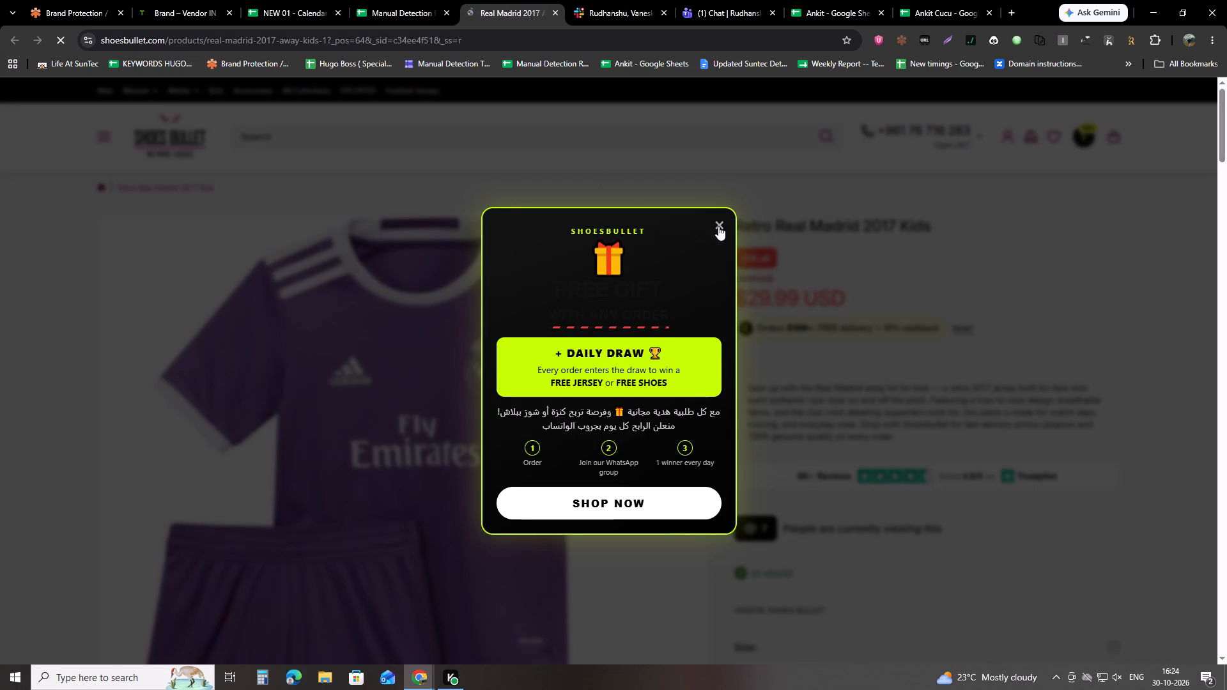
pyautogui.hotkey('ctrl', 'w')
pyautogui.click(425, 0)
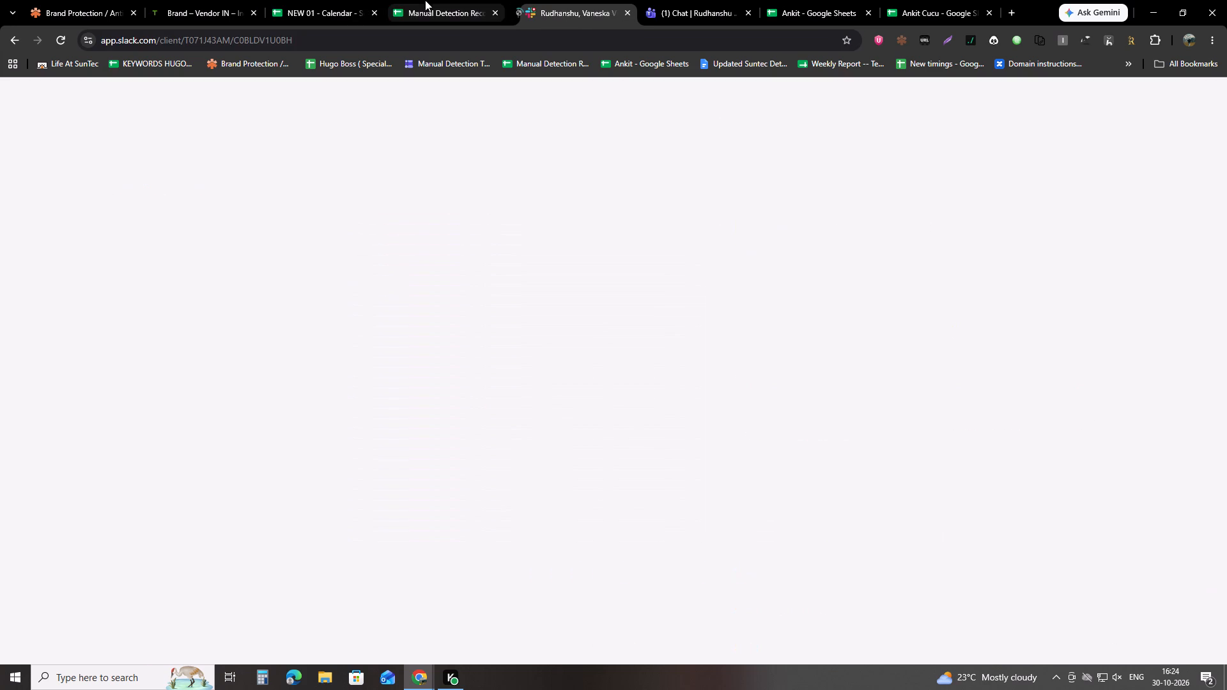
pyautogui.hotkey('ctrl', 'space')
# Switch to the Shoes Bullet window, return to the store's home page and search again for "real madrid retro".
pyautogui.hotkey('alt', 'Tab')
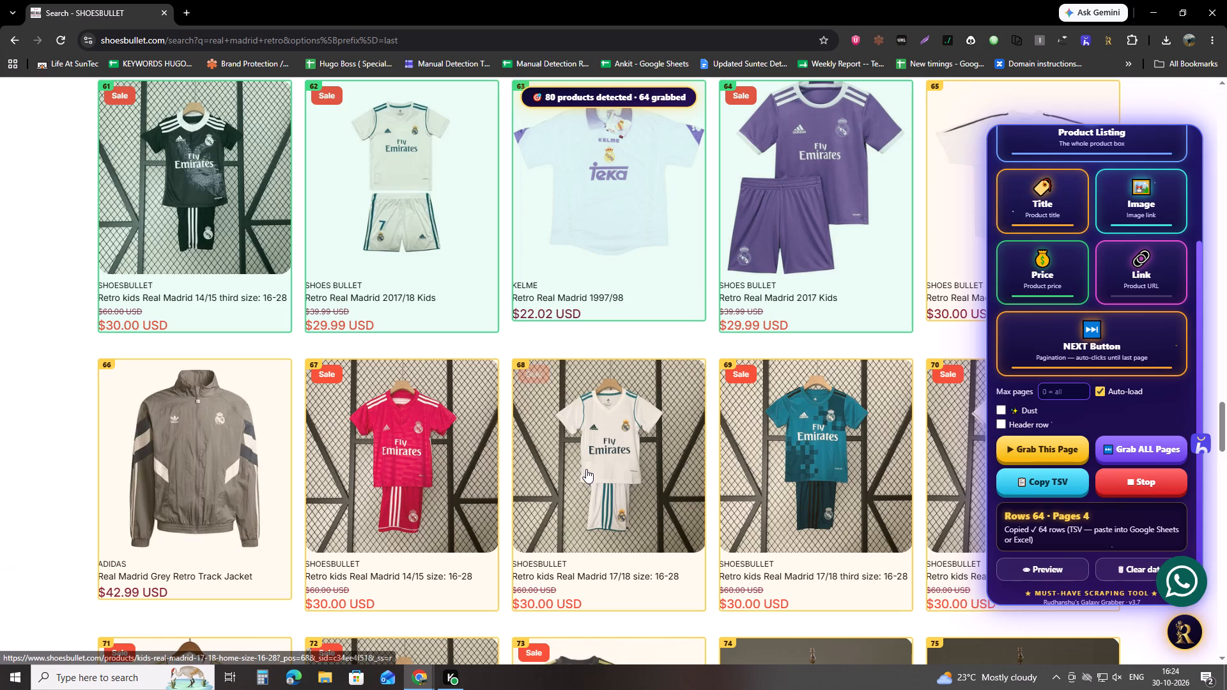
pyautogui.middleClick(22, 211)
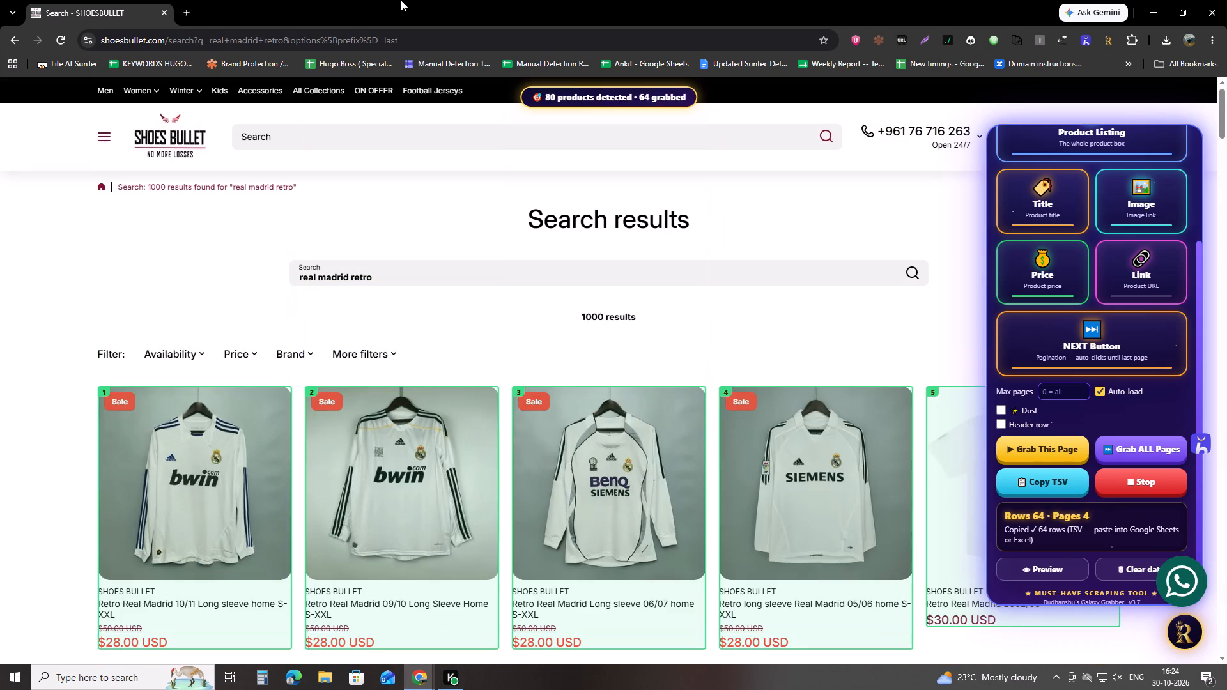
pyautogui.click(0, 187)
pyautogui.click(199, 125)
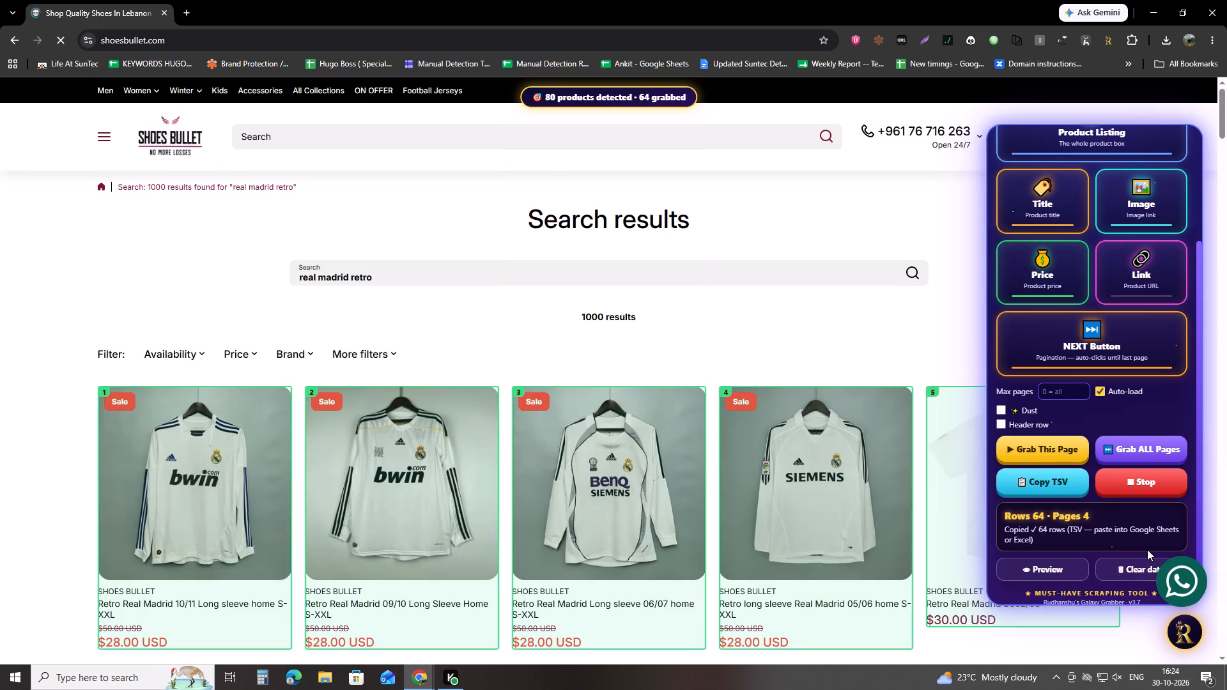
pyautogui.doubleClick(1130, 574)
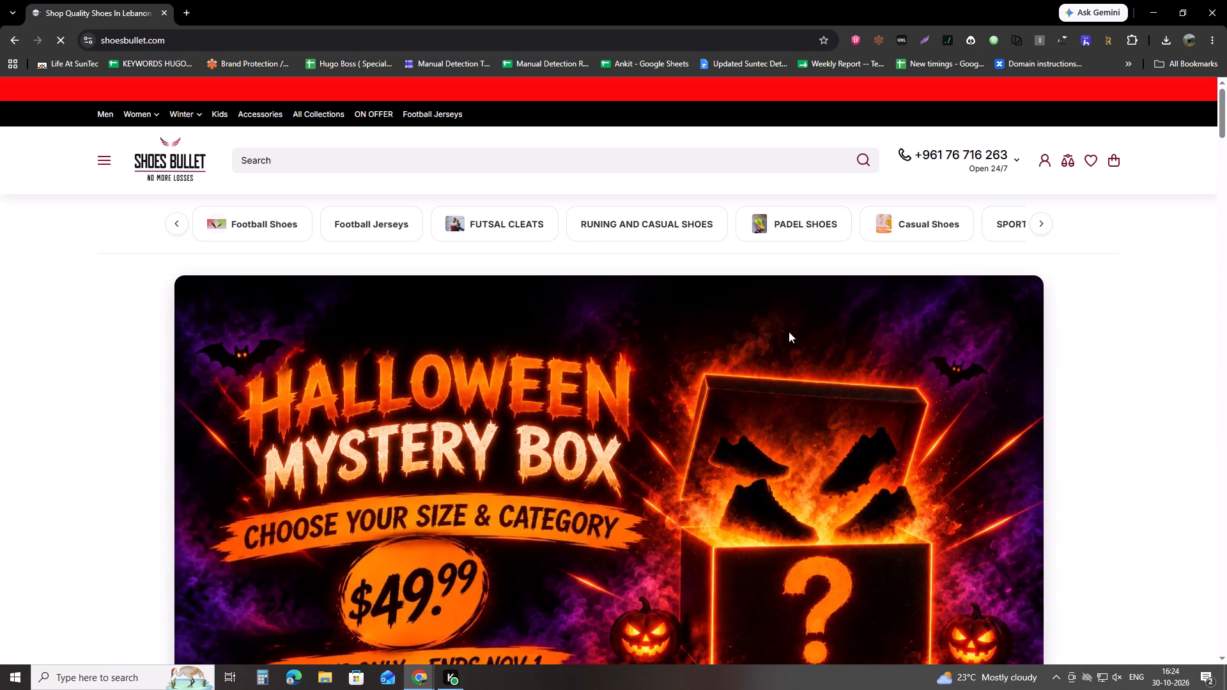
pyautogui.click(624, 158)
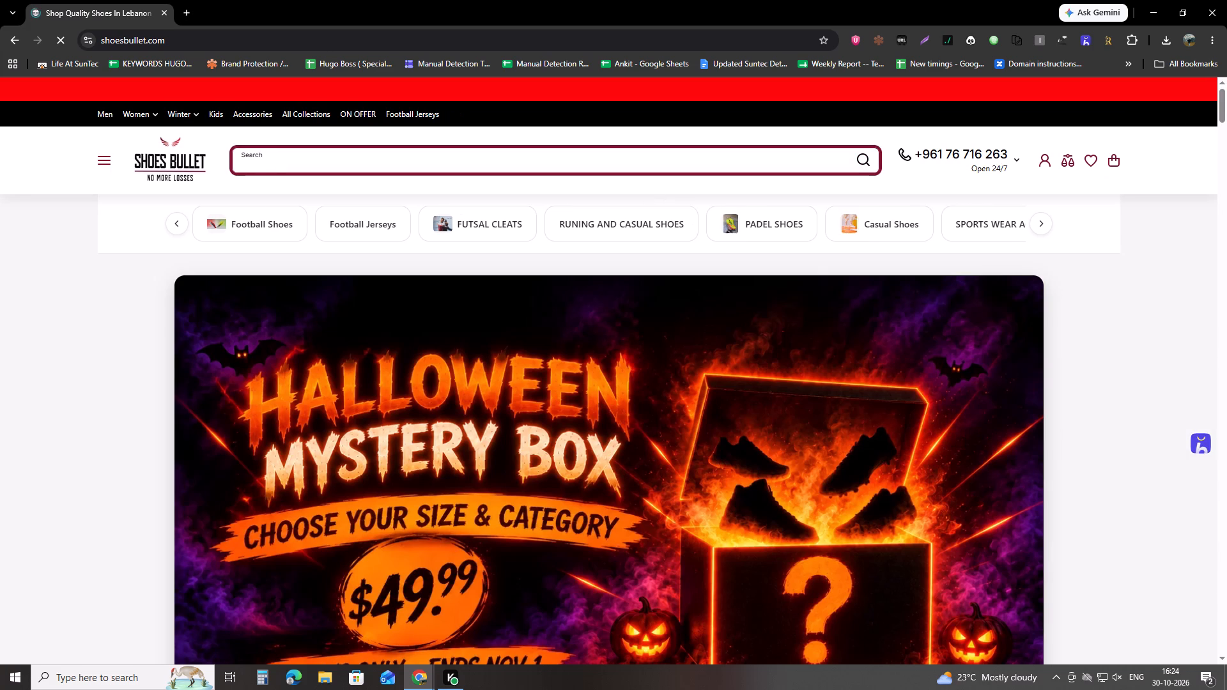
pyautogui.write('real madrid retro')
pyautogui.press('Return')
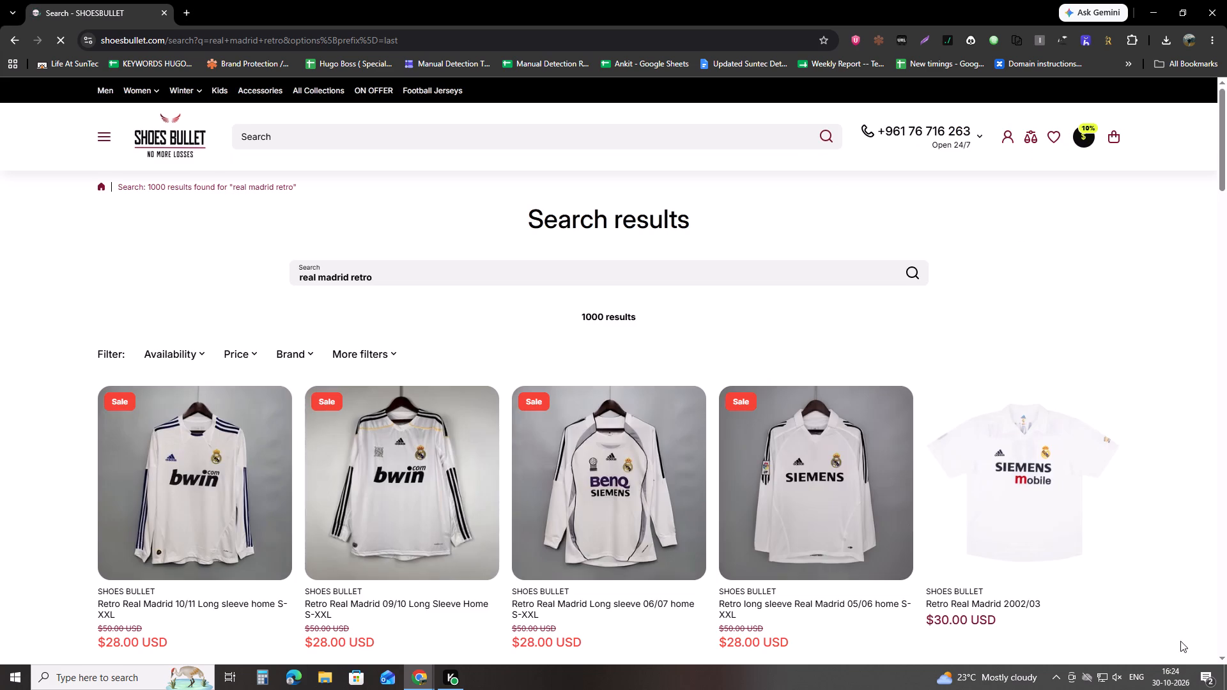
# Open the product grabber on the search results and clear its previously grabbed data.
pyautogui.click(1188, 624)
pyautogui.scroll(-1, 1133, 514)
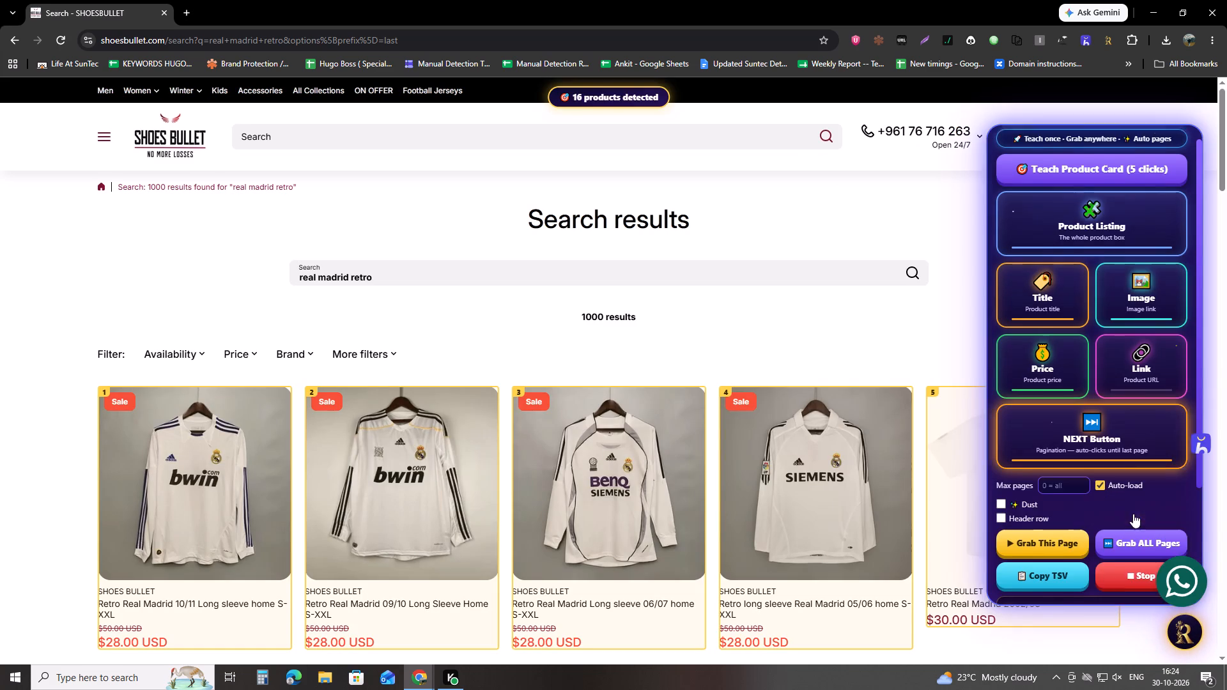
pyautogui.scroll(-1, 1133, 514)
pyautogui.click(1125, 503)
pyautogui.tripleClick(1133, 576)
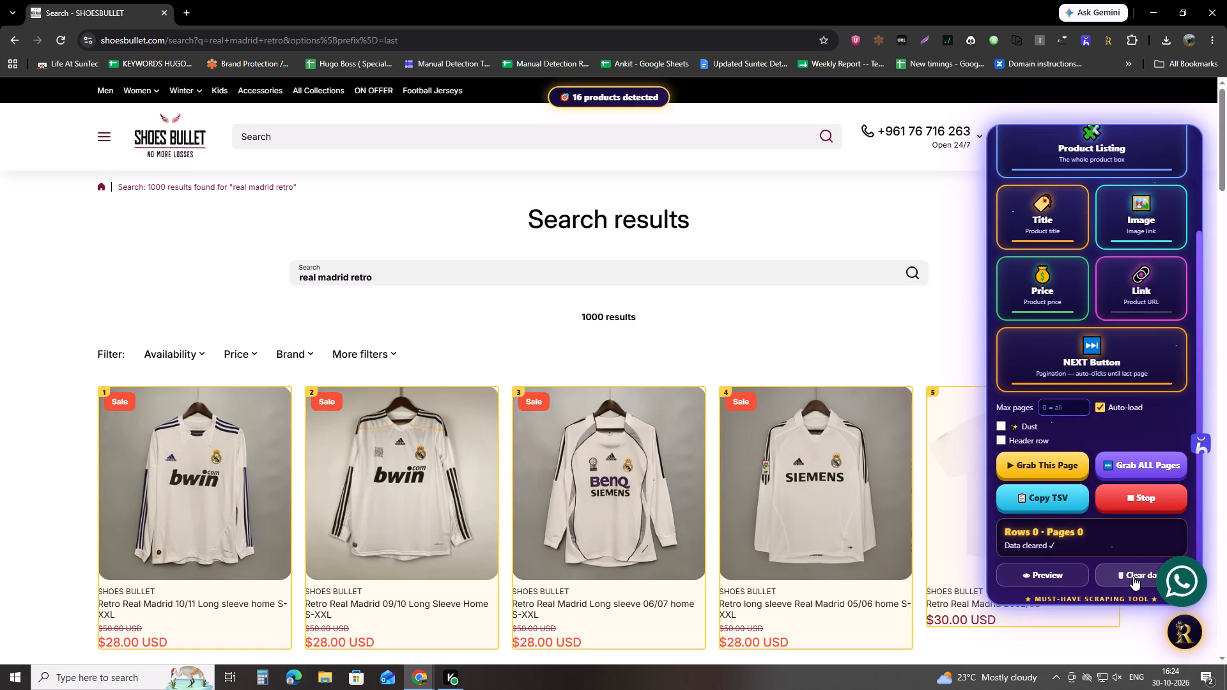
pyautogui.tripleClick(1133, 576)
pyautogui.tripleClick(1133, 576)
pyautogui.click(1133, 576)
# Teach the grabber to use the Show More control below the products as its NEXT button.
pyautogui.scroll(-2, 641, 497)
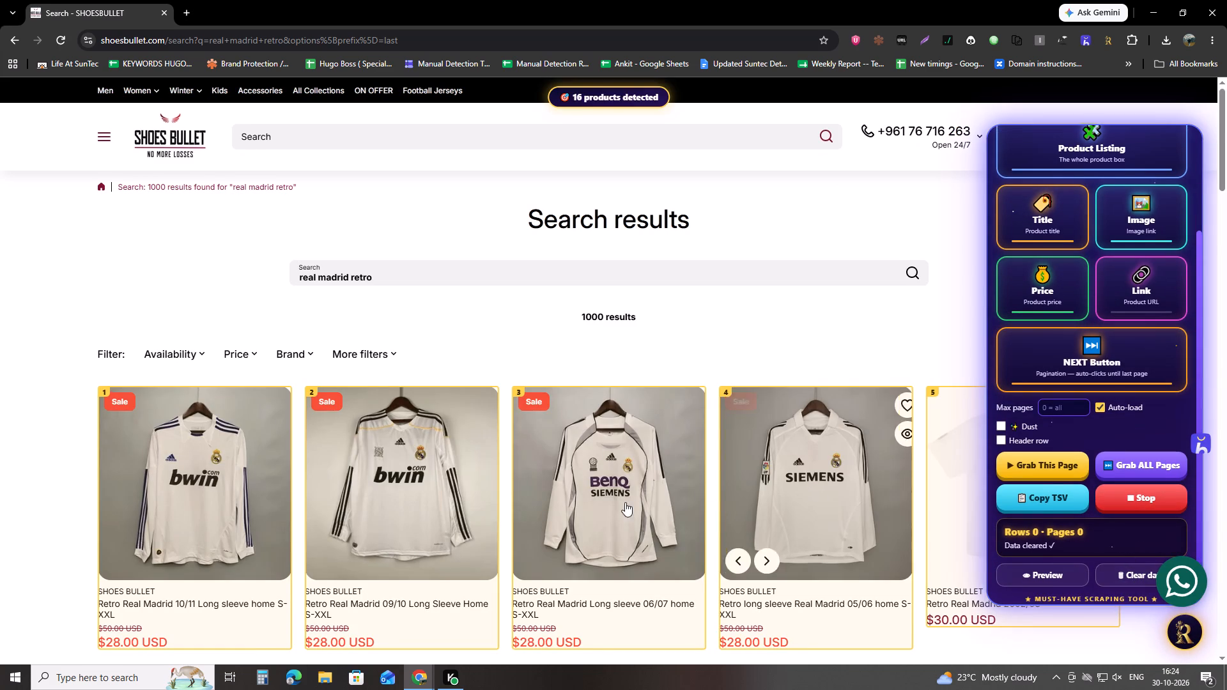
pyautogui.scroll(-15, 625, 502)
pyautogui.scroll(-6, 633, 523)
pyautogui.scroll(5, 633, 523)
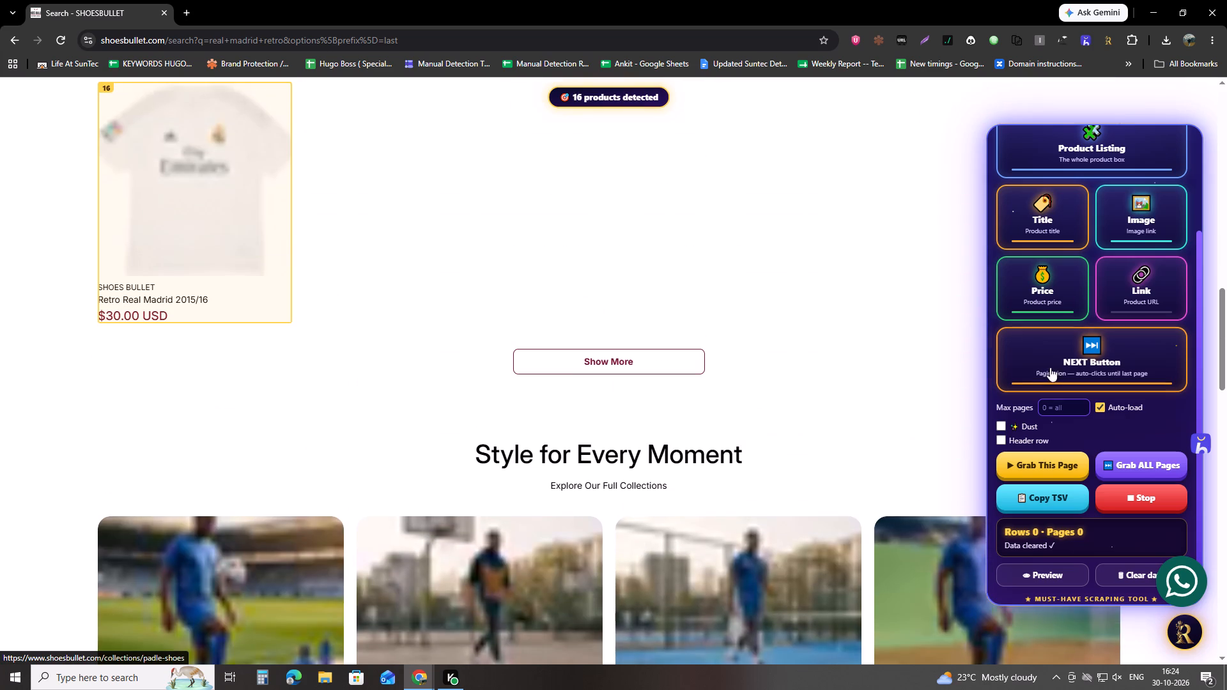
pyautogui.click(1053, 351)
pyautogui.click(683, 362)
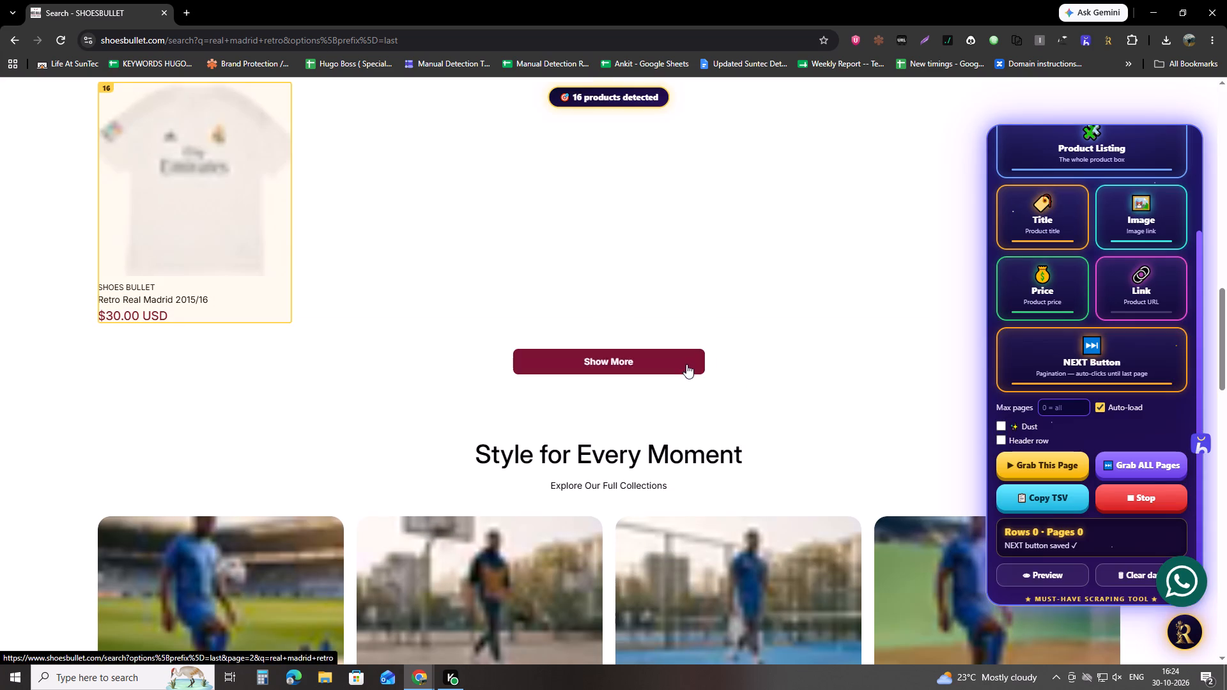
# Grab all result pages, stop the run after page 4, and copy the grabbed rows as TSV.
pyautogui.click(1129, 466)
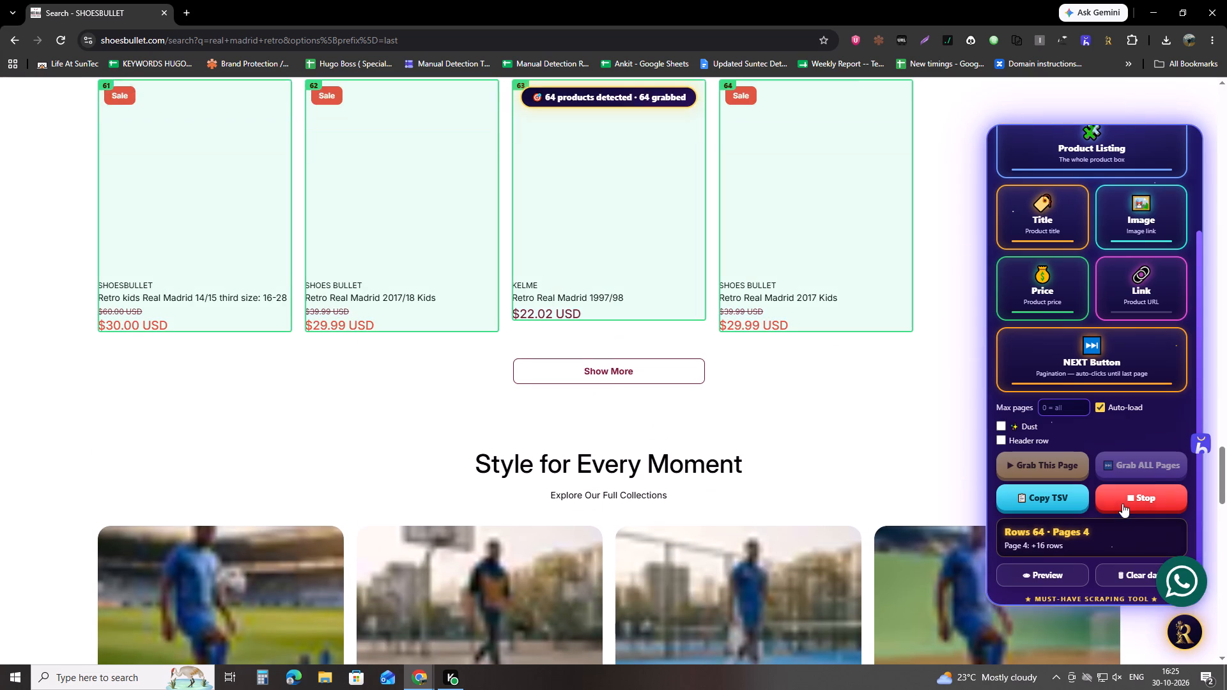
pyautogui.click(1122, 502)
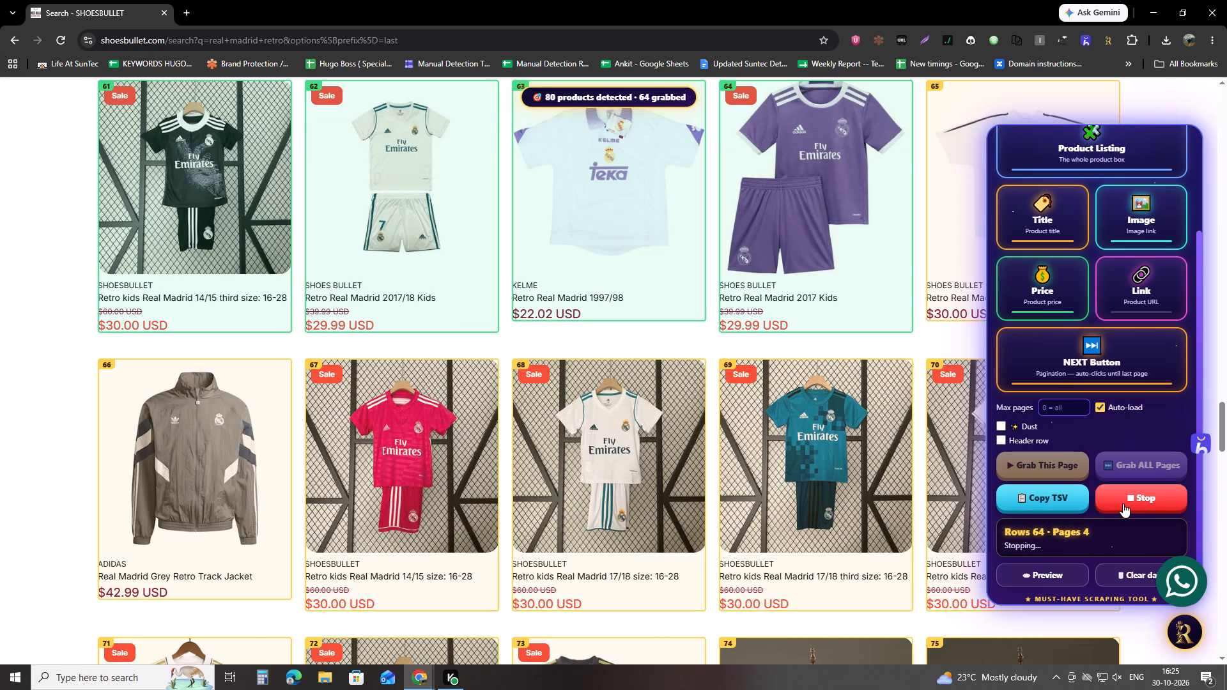
pyautogui.tripleClick(1067, 502)
pyautogui.doubleClick(1067, 502)
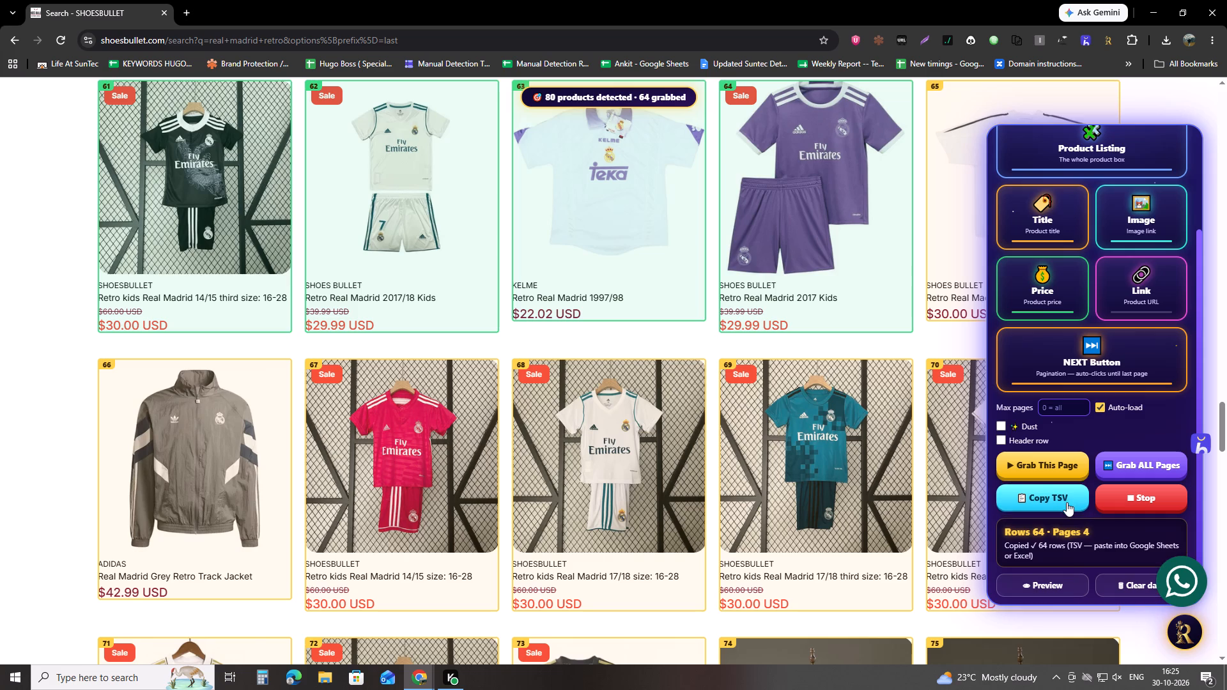
pyautogui.hotkey('alt', 'Tab')
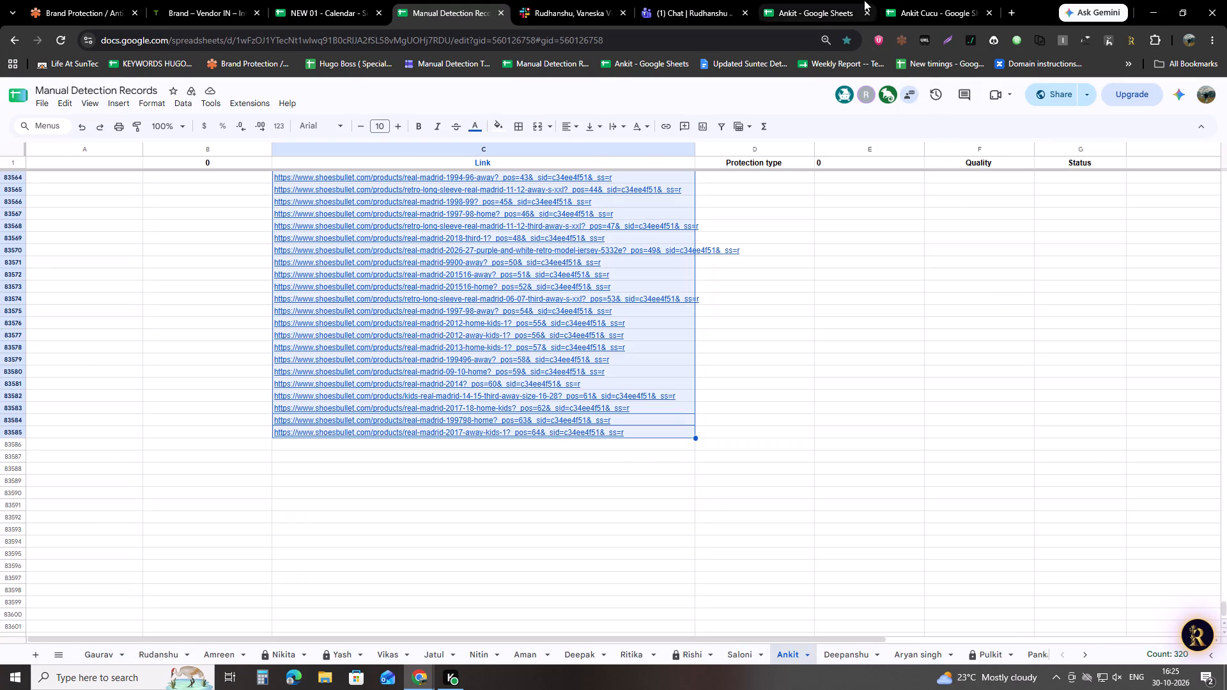
pyautogui.click(908, 0)
pyautogui.scroll(4, 725, 374)
pyautogui.click(1184, 168)
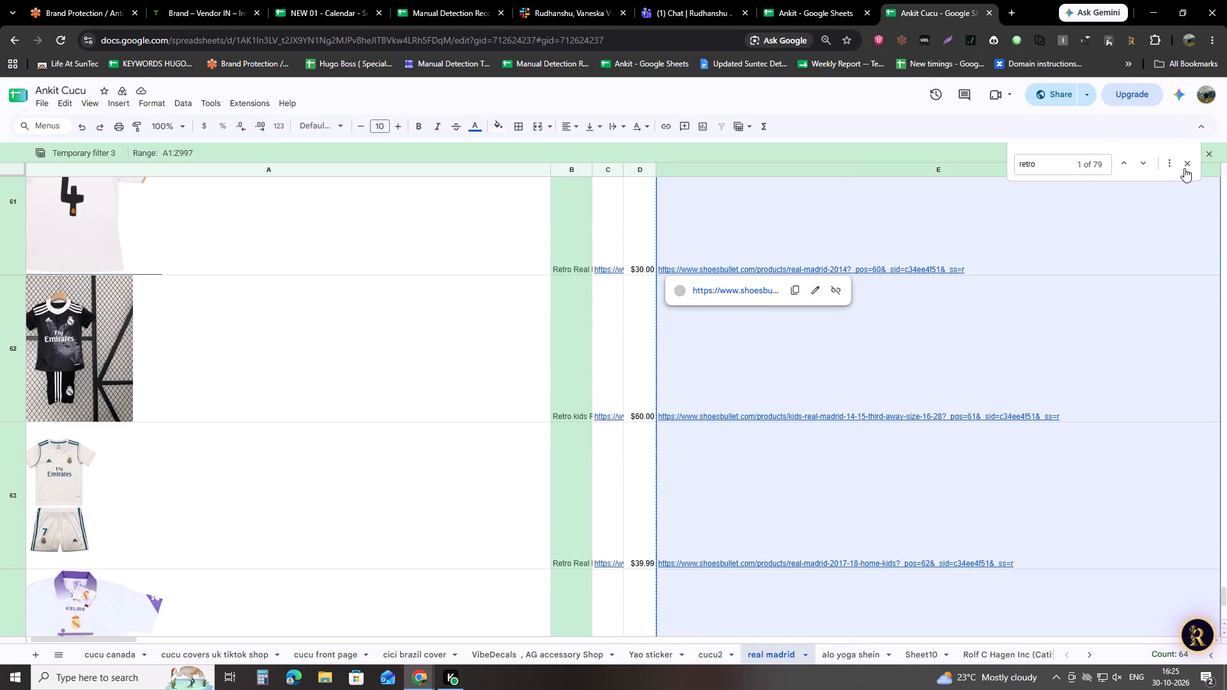
pyautogui.click(1208, 151)
pyautogui.click(672, 399)
pyautogui.click(577, 442)
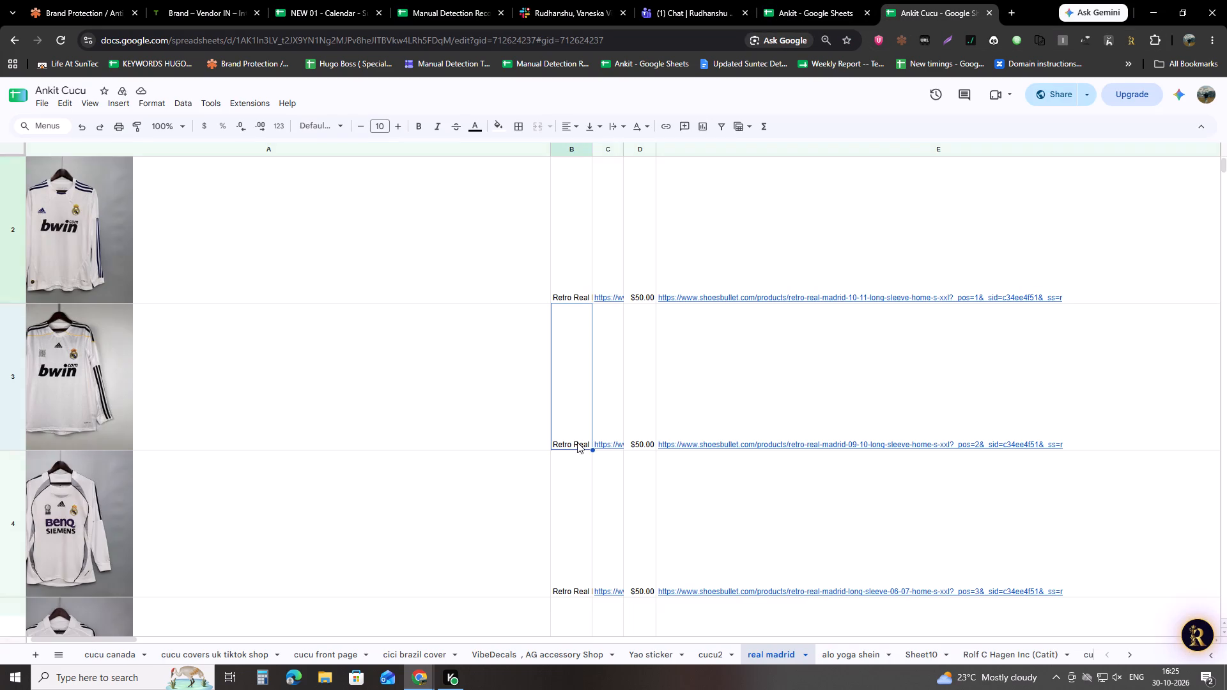
# Delete the old contents of the real madrid sheet from cell B2 through column Z, row 997.
pyautogui.hotkey('ctrl', 'Up')
pyautogui.hotkey('ctrl', 'Up')
pyautogui.hotkey('ctrl', 'Up')
pyautogui.hotkey('ctrl', 'Up')
pyautogui.hotkey('ctrl', 'Up')
pyautogui.hotkey('ctrl', 'Up')
pyautogui.hotkey('ctrl', 'Up')
pyautogui.hotkey('ctrl', 'Up')
pyautogui.hotkey('ctrl', 'Up')
pyautogui.hotkey('ctrl', 'Up')
pyautogui.hotkey('ctrl', 'Up')
pyautogui.hotkey('ctrl', 'Up')
pyautogui.press('Down')
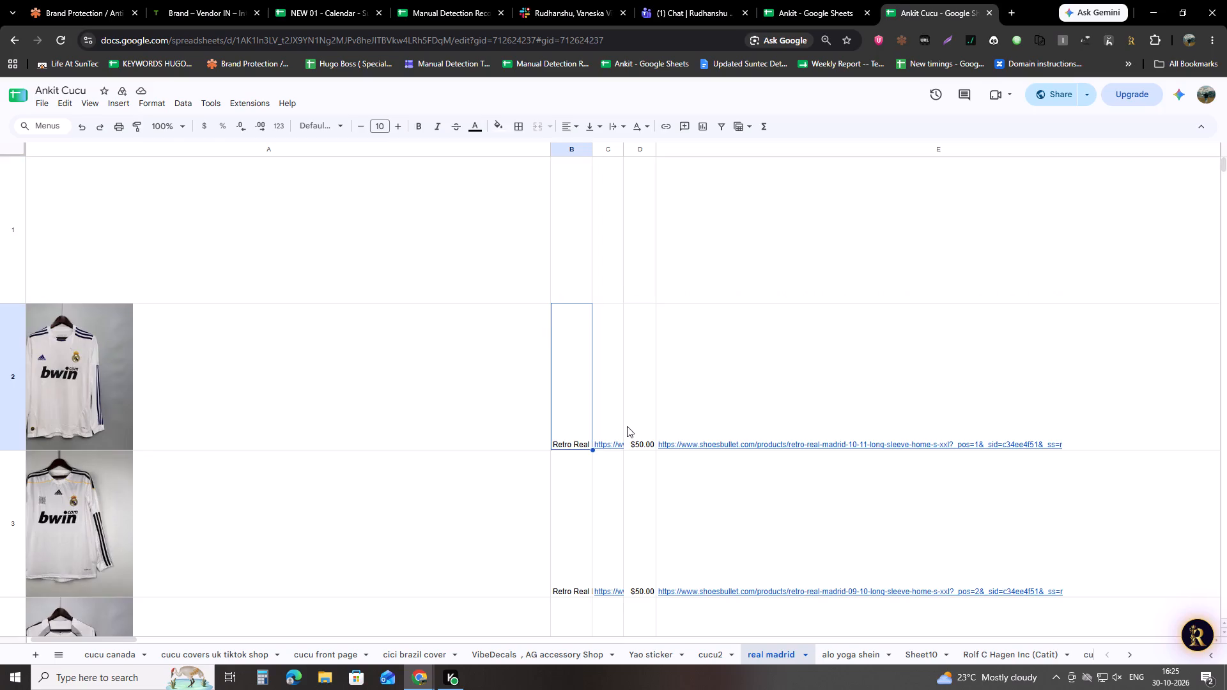
pyautogui.hotkey('ctrl', 'shift', 'Down')
pyautogui.hotkey('ctrl', 'shift', 'Down')
pyautogui.hotkey('ctrl', 'shift', 'Down')
pyautogui.hotkey('ctrl', 'shift', 'Down')
pyautogui.hotkey('ctrl', 'shift', 'Down')
pyautogui.hotkey('ctrl', 'shift', 'Down')
pyautogui.hotkey('ctrl', 'shift', 'Down')
pyautogui.hotkey('ctrl', 'shift', 'Down')
pyautogui.hotkey('ctrl', 'shift', 'Down')
pyautogui.hotkey('ctrl', 'shift', 'Down')
pyautogui.hotkey('ctrl', 'shift', 'Down')
pyautogui.hotkey('ctrl', 'shift', 'Right')
pyautogui.hotkey('ctrl', 'shift', 'Right')
pyautogui.hotkey('ctrl', 'shift', 'Right')
pyautogui.hotkey('ctrl', 'shift', 'Right')
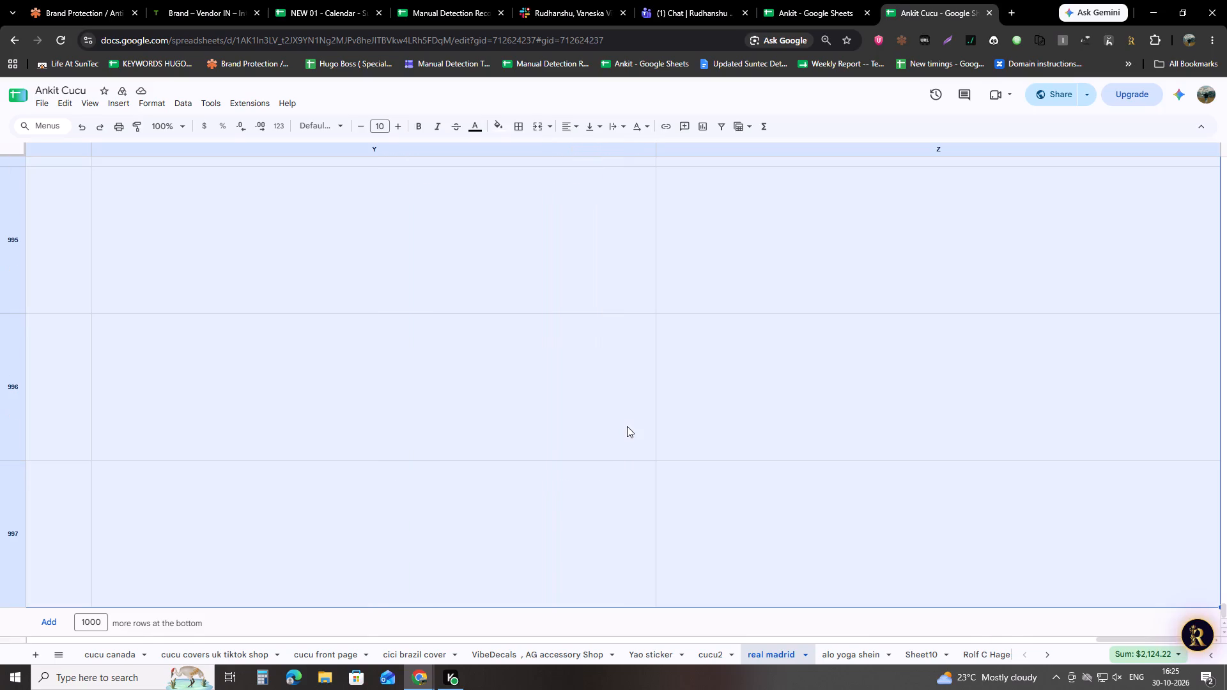
pyautogui.hotkey('ctrl', 'shift', 'Delete')
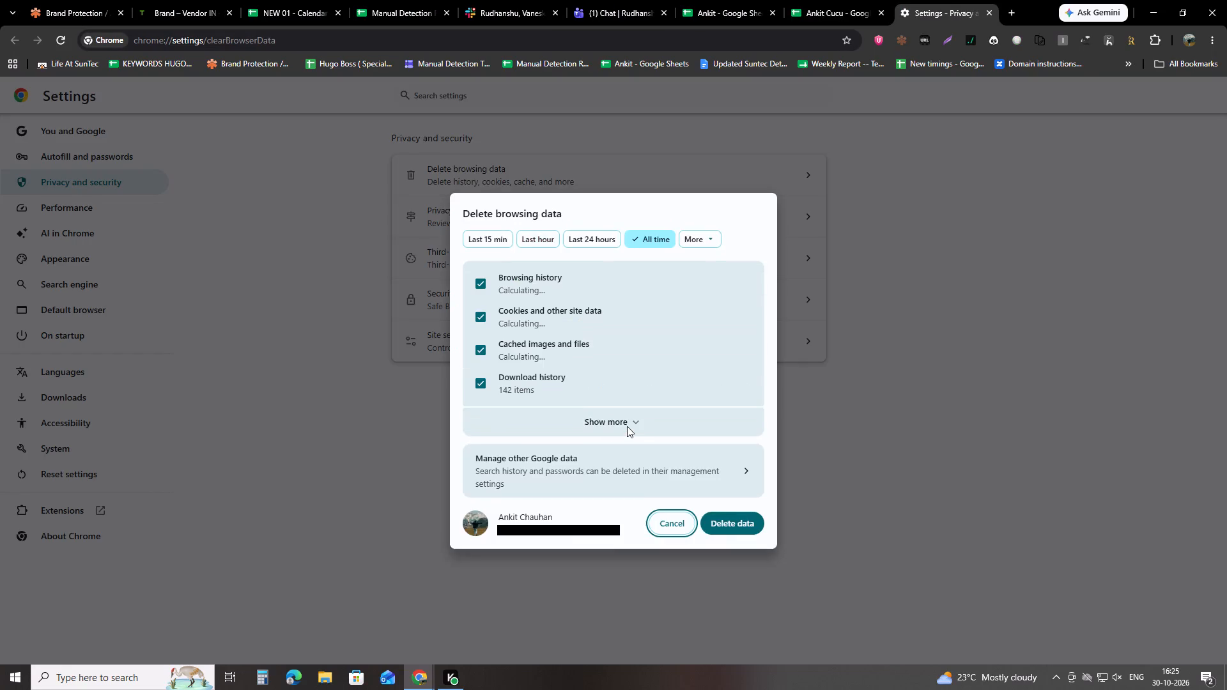
pyautogui.hotkey('ctrl', 'w')
pyautogui.press('Delete')
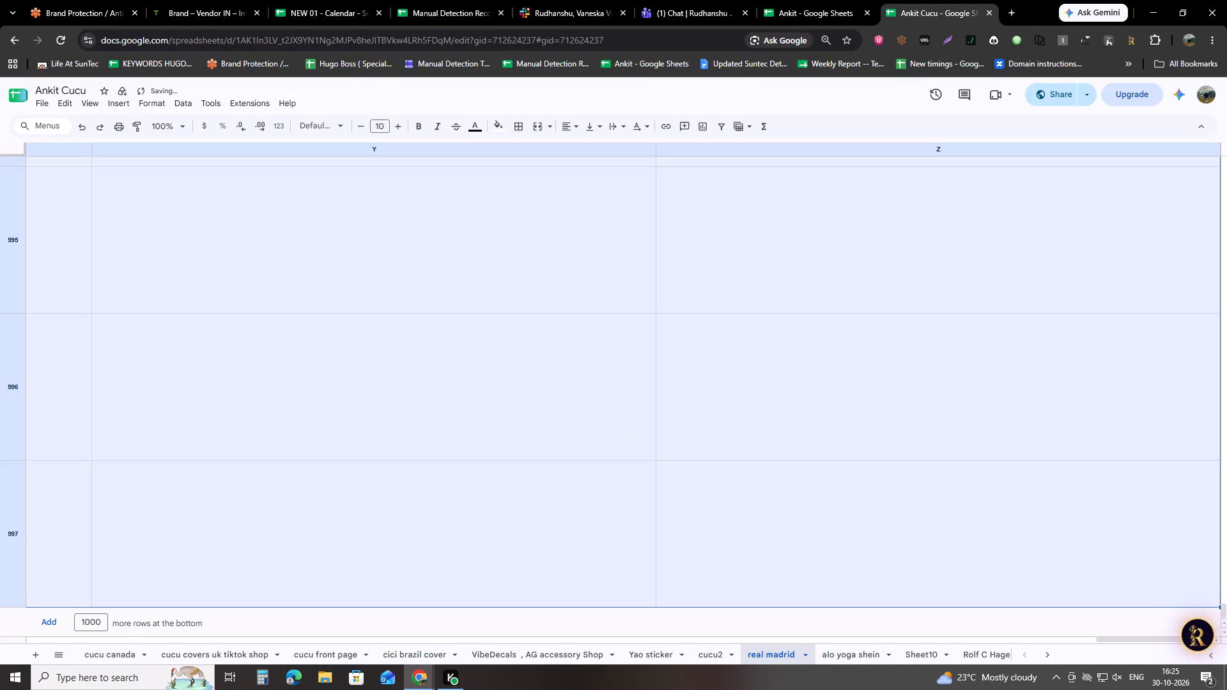
# Paste the newly copied Shoes Bullet rows into the real madrid sheet starting at cell B2.
pyautogui.hotkey('ctrl', 'Left')
pyautogui.press('Right')
pyautogui.hotkey('ctrl', 'Up')
pyautogui.hotkey('ctrl', 'Up')
pyautogui.hotkey('ctrl', 'Up')
pyautogui.hotkey('ctrl', 'Up')
pyautogui.hotkey('ctrl', 'Up')
pyautogui.hotkey('ctrl', 'Up')
pyautogui.hotkey('ctrl', 'Up')
pyautogui.press('Left')
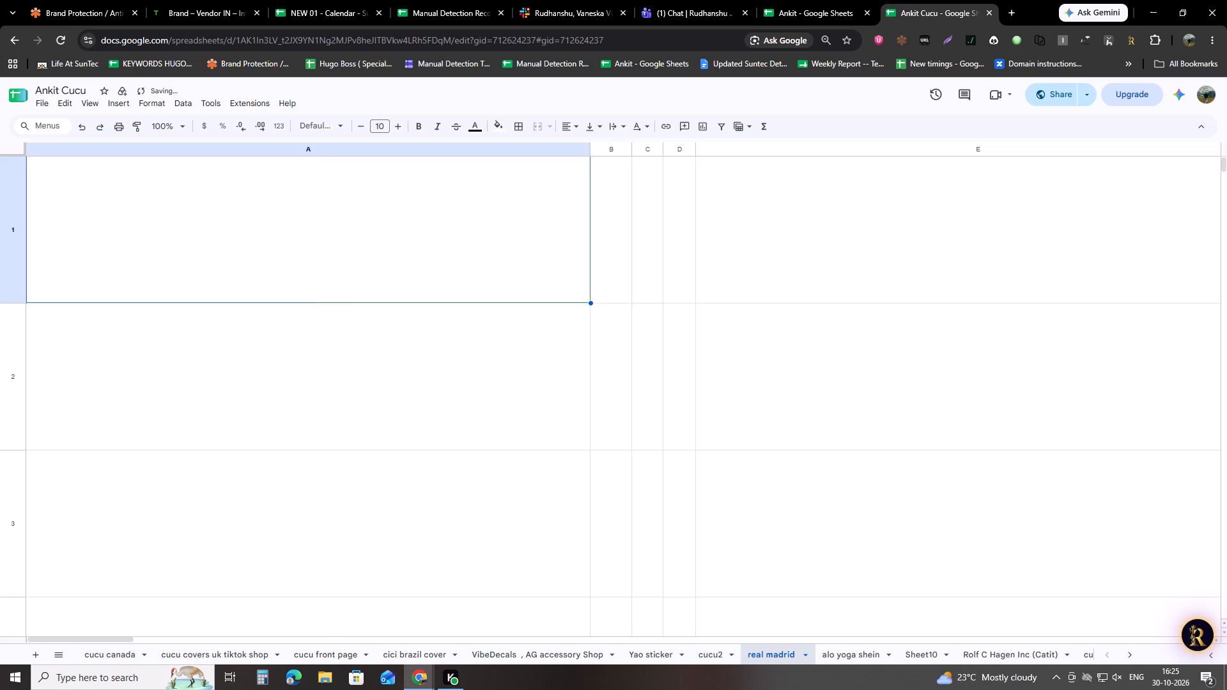
pyautogui.press('Right')
pyautogui.press('Down')
pyautogui.hotkey('ctrl', 'v')
pyautogui.press('Left')
pyautogui.press('Right')
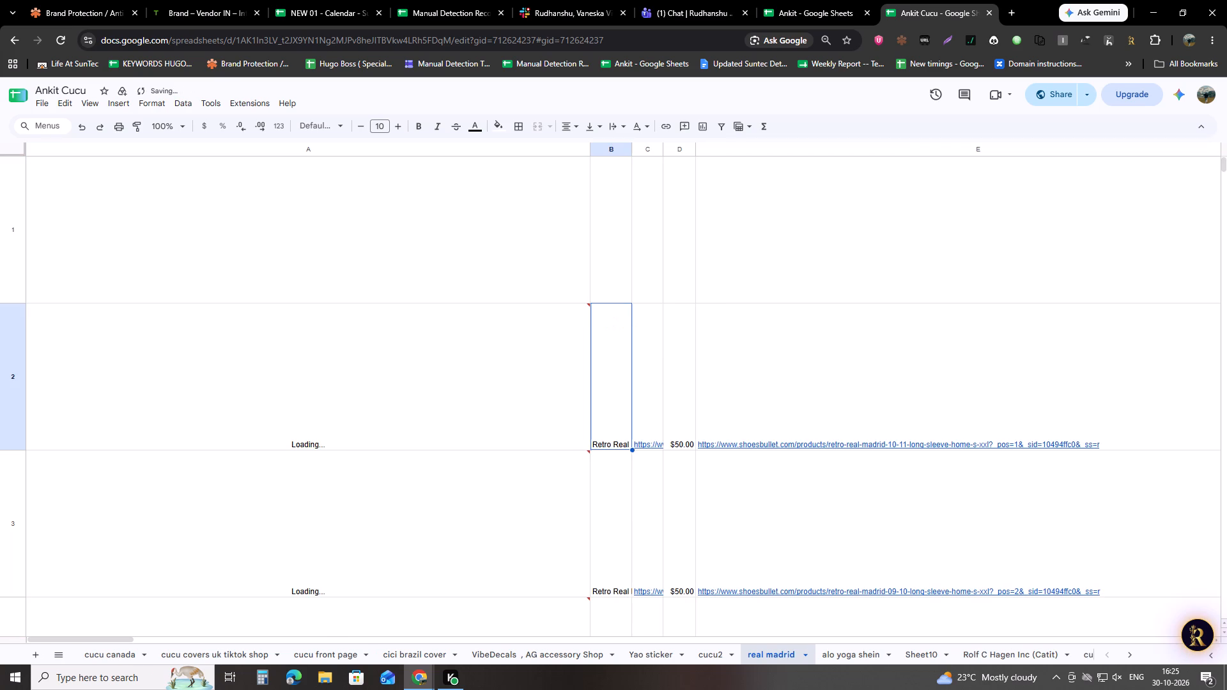
# Examine the product images in the real madrid sheet row by row, from row 2 down to row 61.
pyautogui.press('Down')
pyautogui.press('Down')
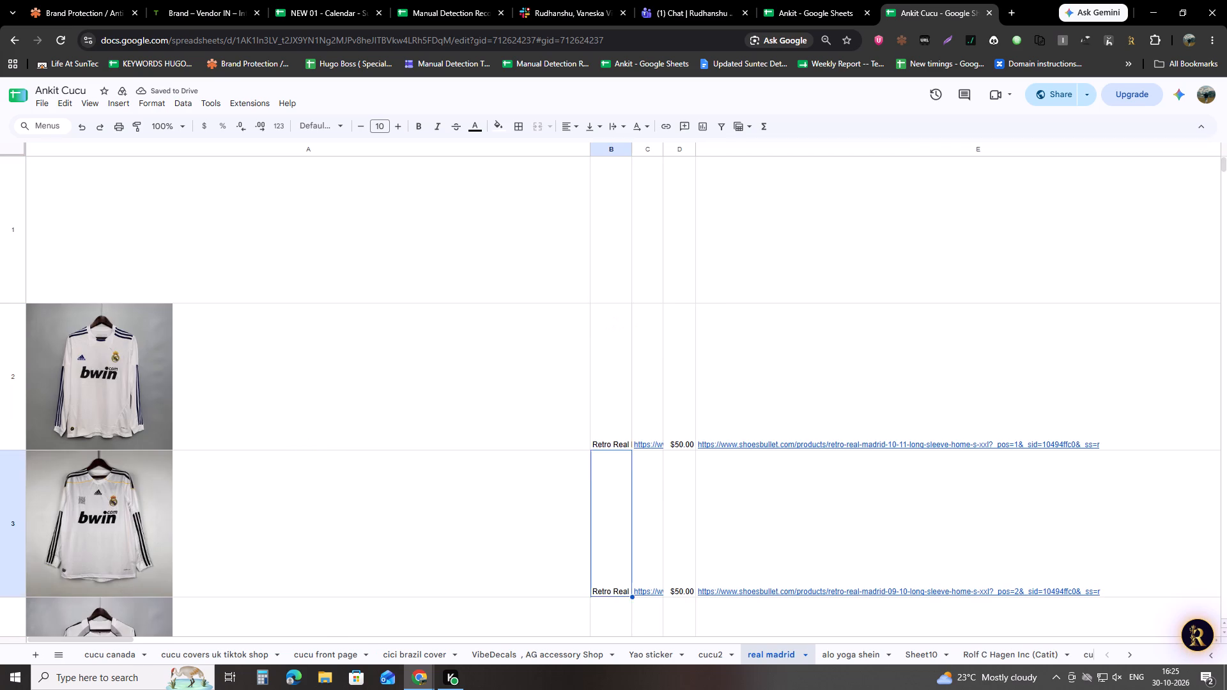
pyautogui.press('Down')
pyautogui.press('Down')
pyautogui.press('Down')
pyautogui.press('Down')
pyautogui.press('Down')
pyautogui.press('Down')
pyautogui.press('Down')
pyautogui.press('Down')
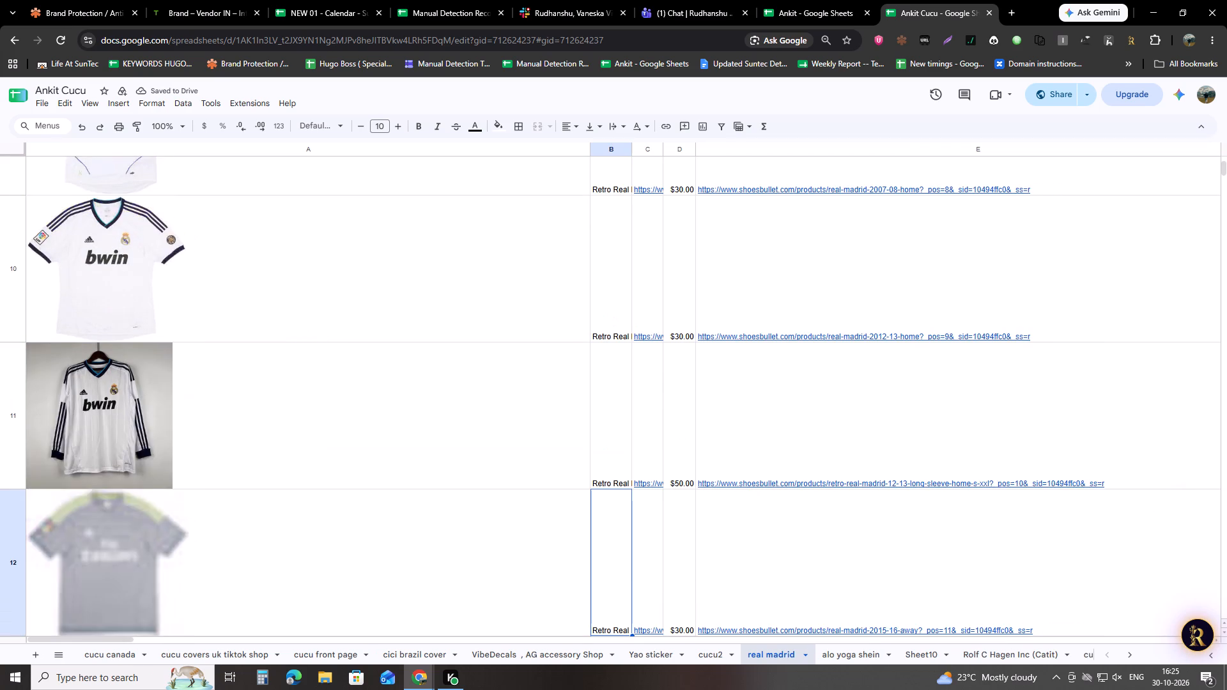
pyautogui.press('Down')
pyautogui.press('Down')
pyautogui.press('Down')
pyautogui.press('Down')
pyautogui.press('Down')
pyautogui.press('Down')
pyautogui.press('Down')
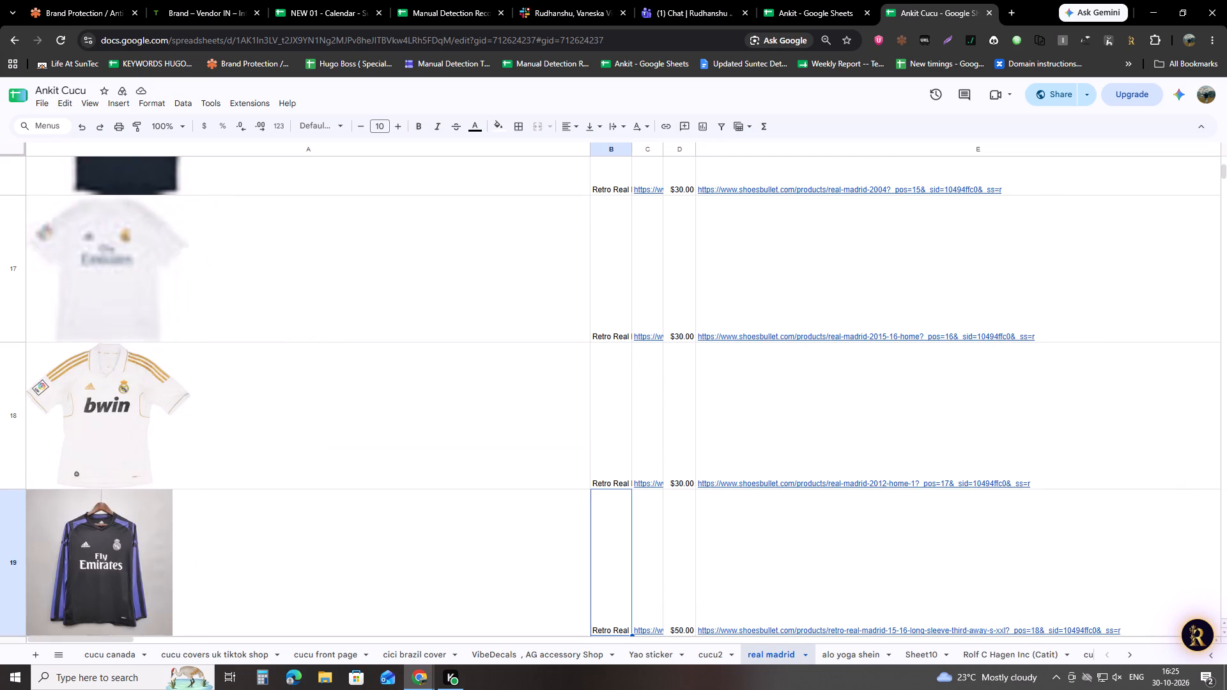
pyautogui.press('Down')
pyautogui.press('Down')
pyautogui.press('Down')
pyautogui.press('Down')
pyautogui.press('Down')
pyautogui.press('Down')
pyautogui.press('Down')
pyautogui.press('Down')
pyautogui.press('Down')
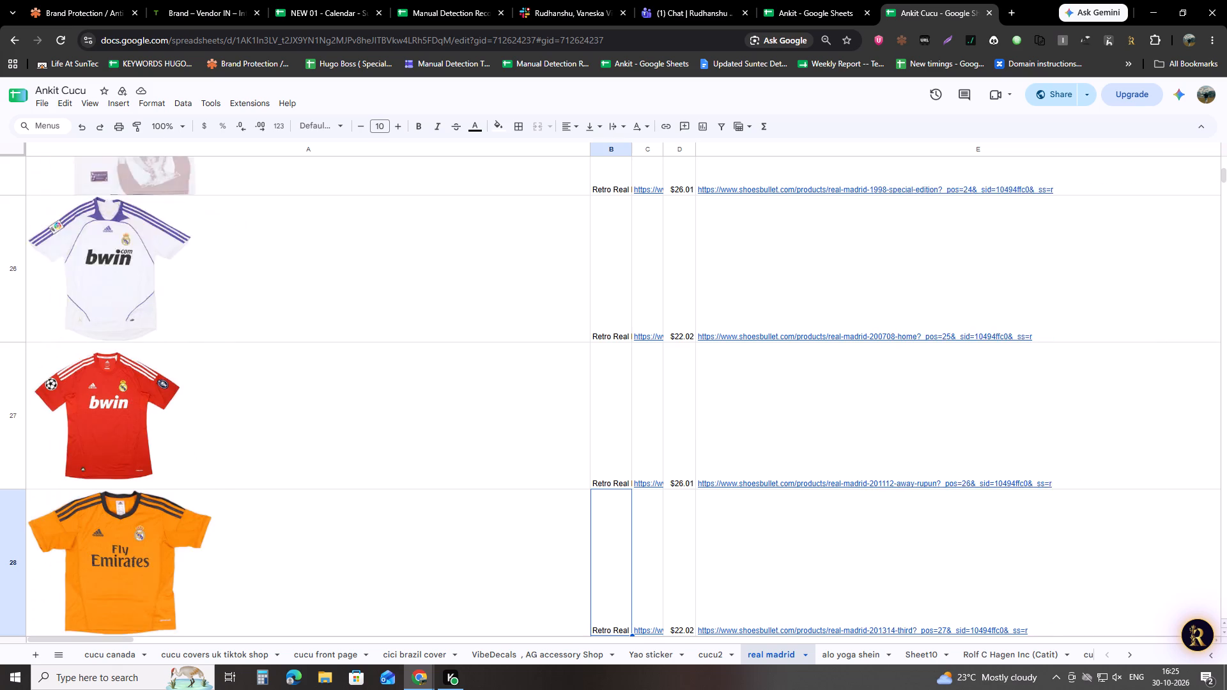
pyautogui.press('Down')
pyautogui.press('Down')
pyautogui.press('Down')
pyautogui.press('Down')
pyautogui.press('Down')
pyautogui.press('Down')
pyautogui.press('Down')
pyautogui.press('Down')
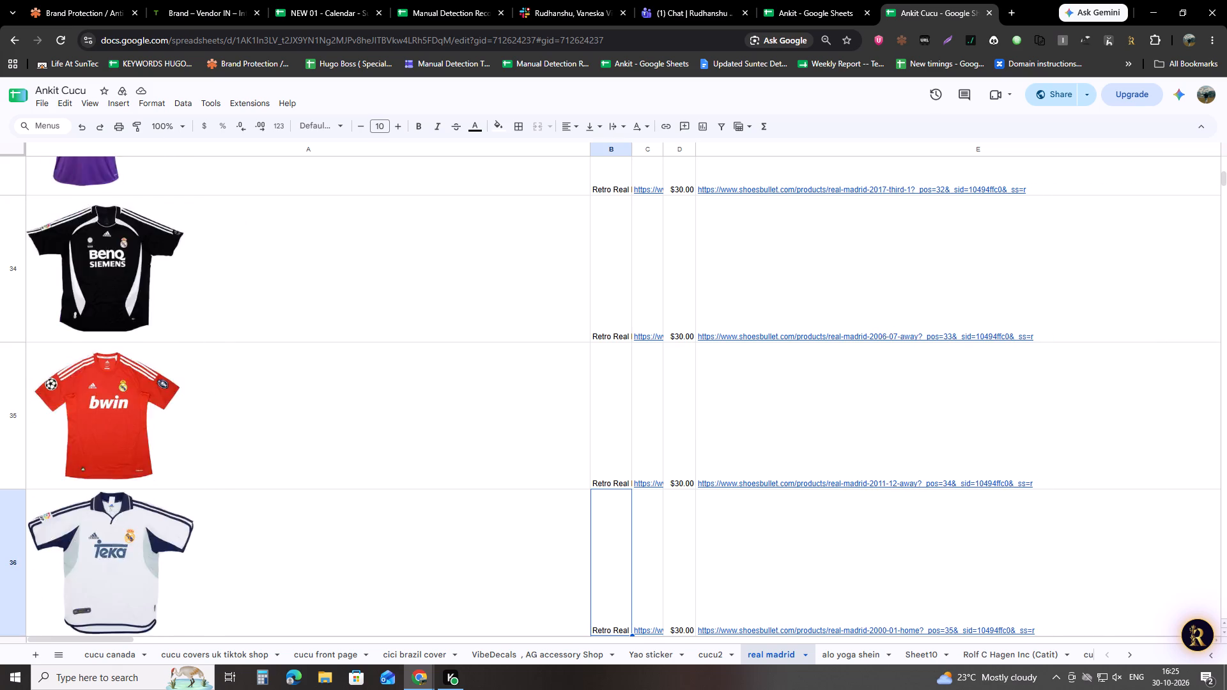
pyautogui.press('Down')
pyautogui.press('Down')
pyautogui.press('Down')
pyautogui.press('Down')
pyautogui.press('Down')
pyautogui.press('Down')
pyautogui.press('Down')
pyautogui.press('Down')
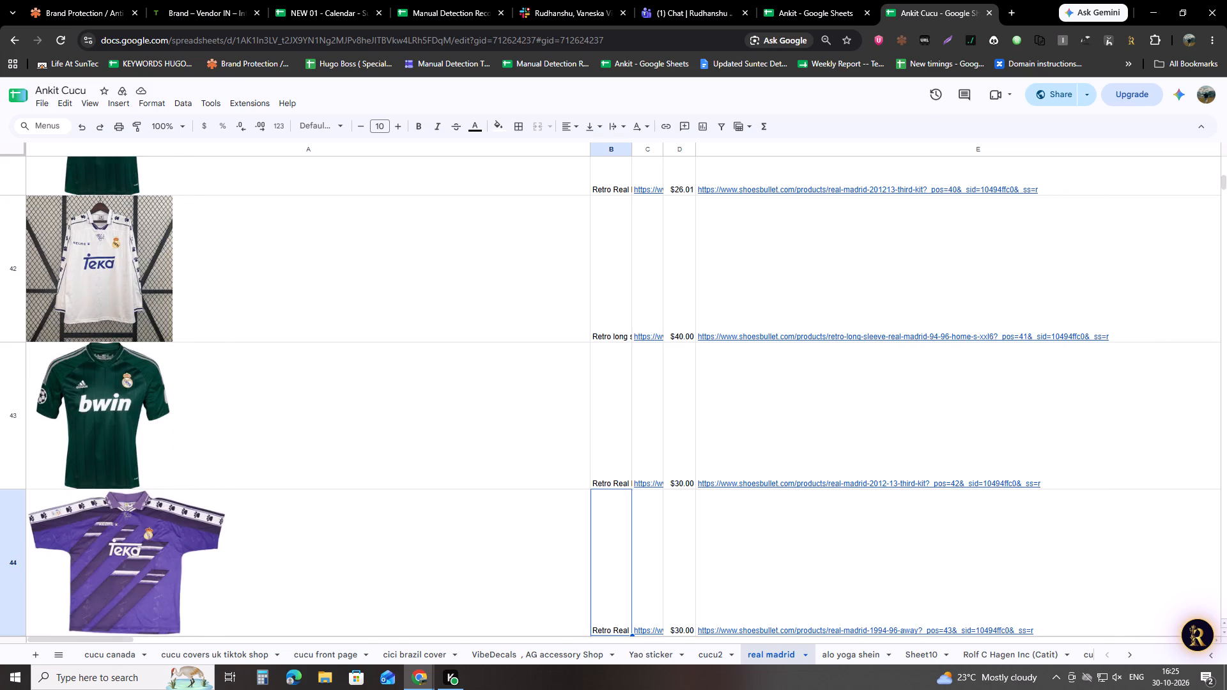
pyautogui.press('Down')
pyautogui.press('Down')
pyautogui.press('Down')
pyautogui.press('Down')
pyautogui.press('Down')
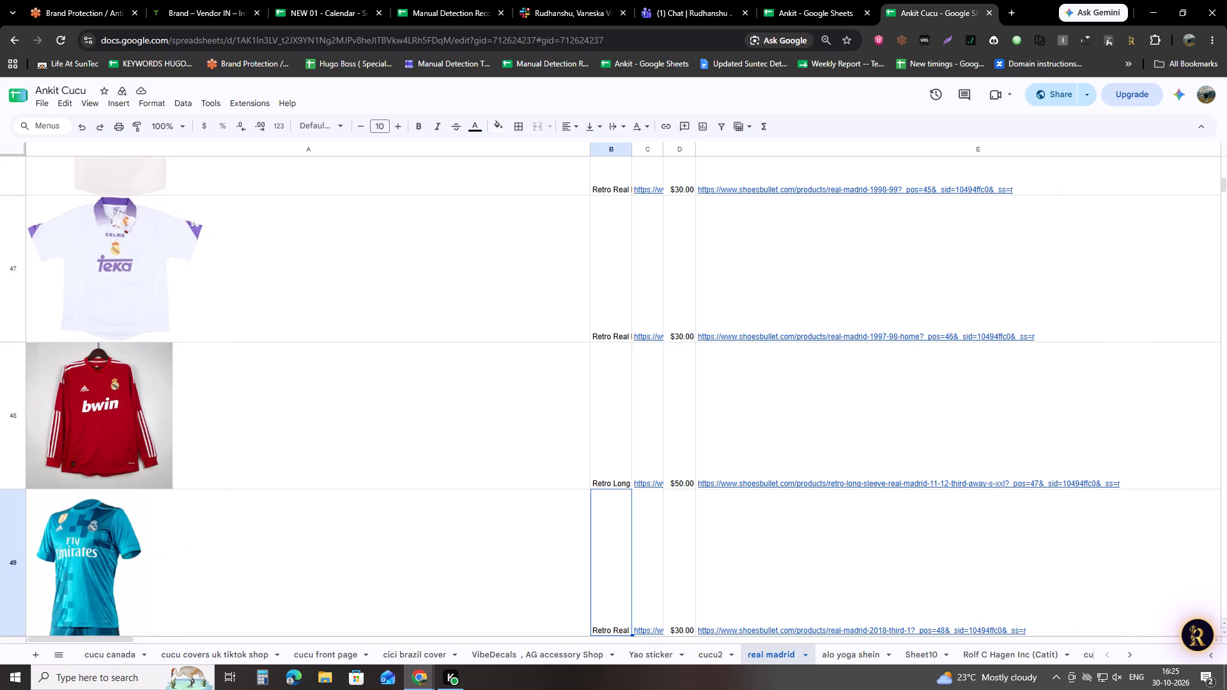
pyautogui.press('Down')
pyautogui.press('Down')
pyautogui.press('Down')
pyautogui.press('Down')
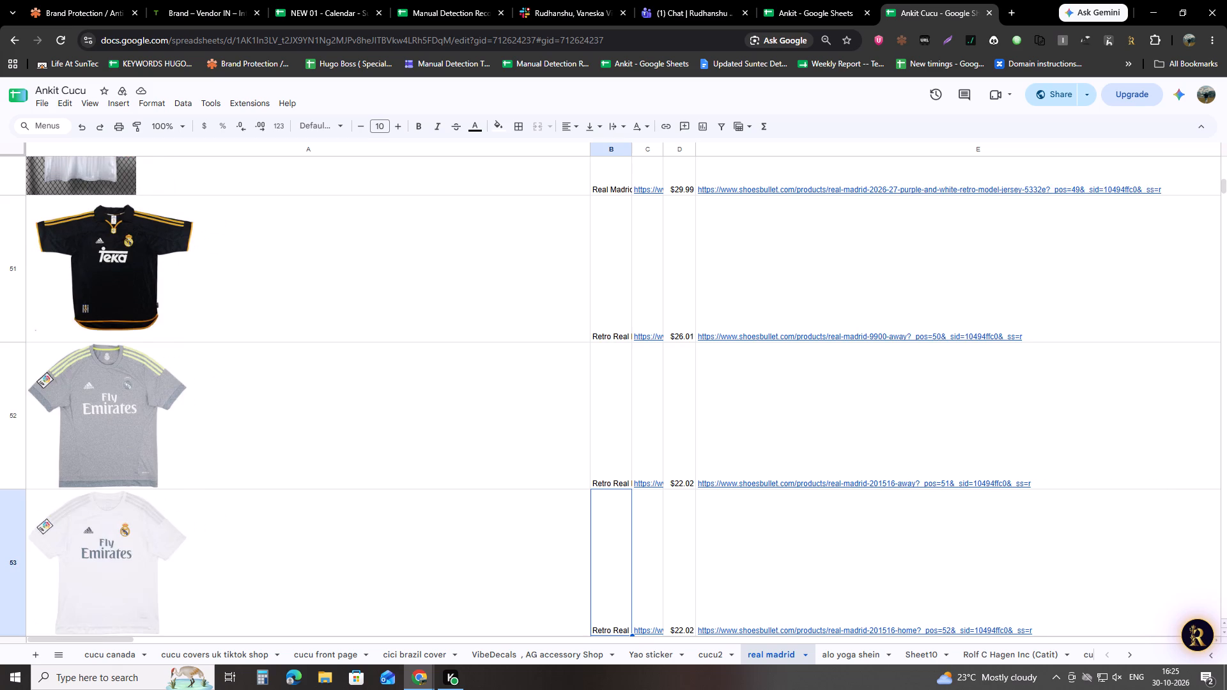
pyautogui.press('Down')
pyautogui.press('Down')
pyautogui.press('Down')
pyautogui.press('Down')
pyautogui.press('Down')
pyautogui.press('Down')
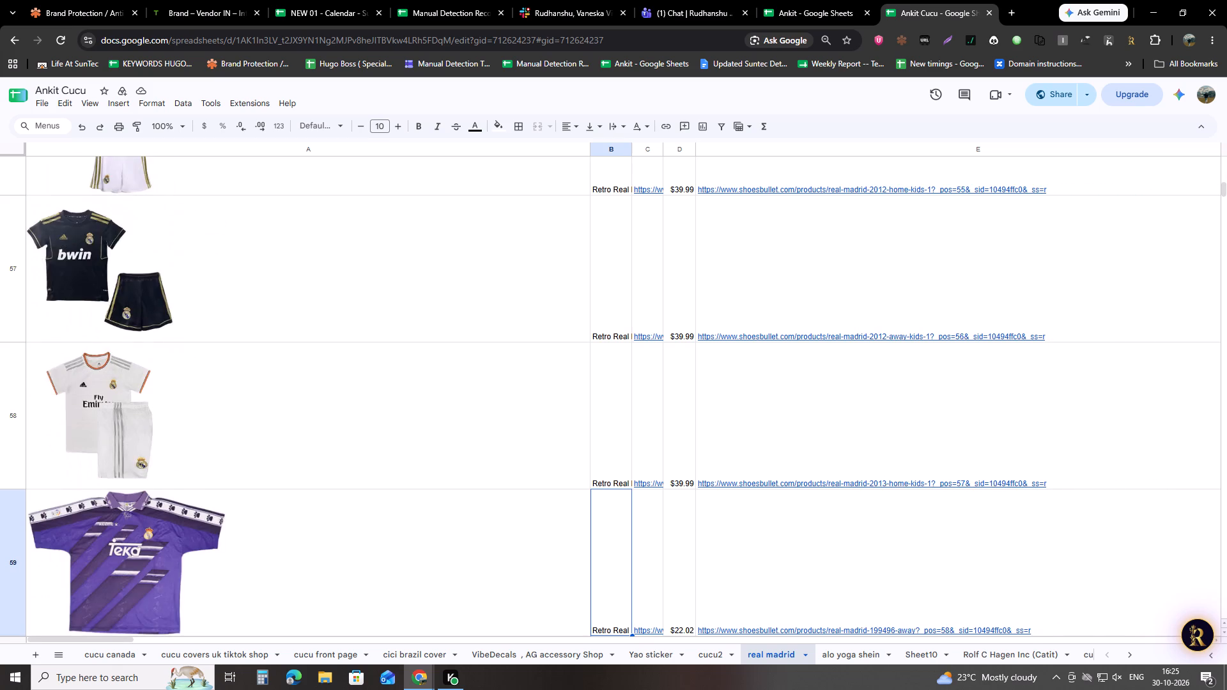
pyautogui.press('Down')
pyautogui.press('Down')
pyautogui.press('Down')
pyautogui.press('Up')
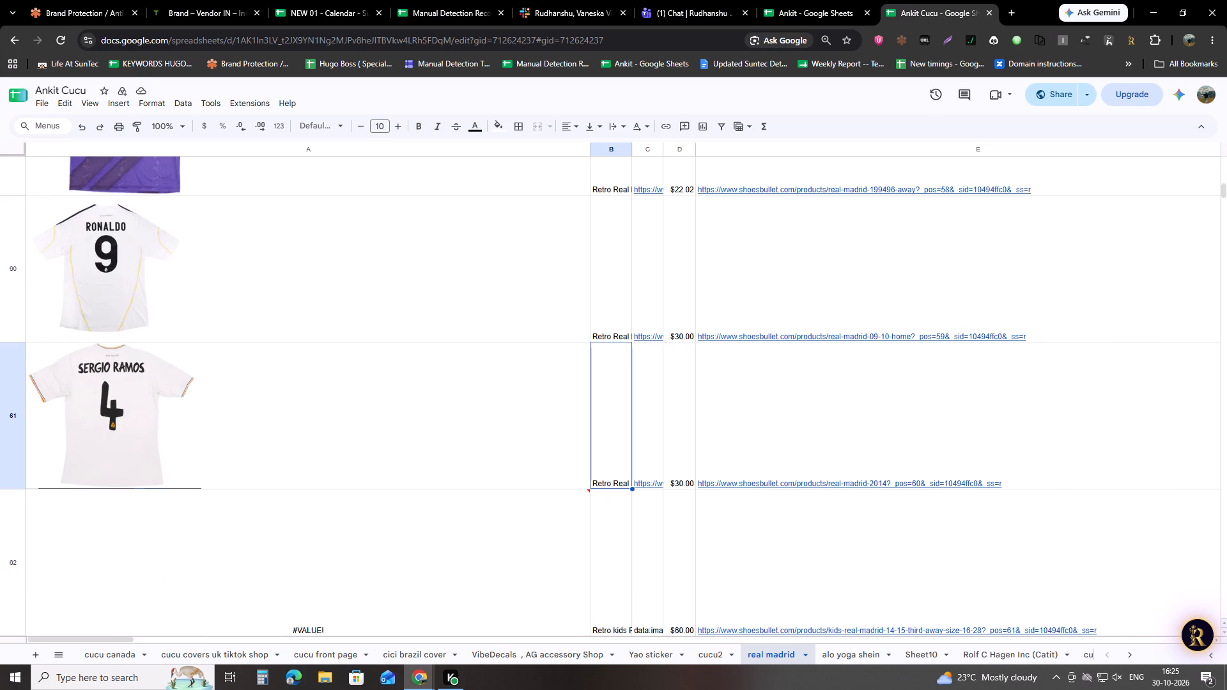
# Open the product link in row 61, the Sergio Ramos 2014 shirt, in a separate tab and return to the sheet.
pyautogui.press('Right')
pyautogui.press('Right')
pyautogui.press('Right')
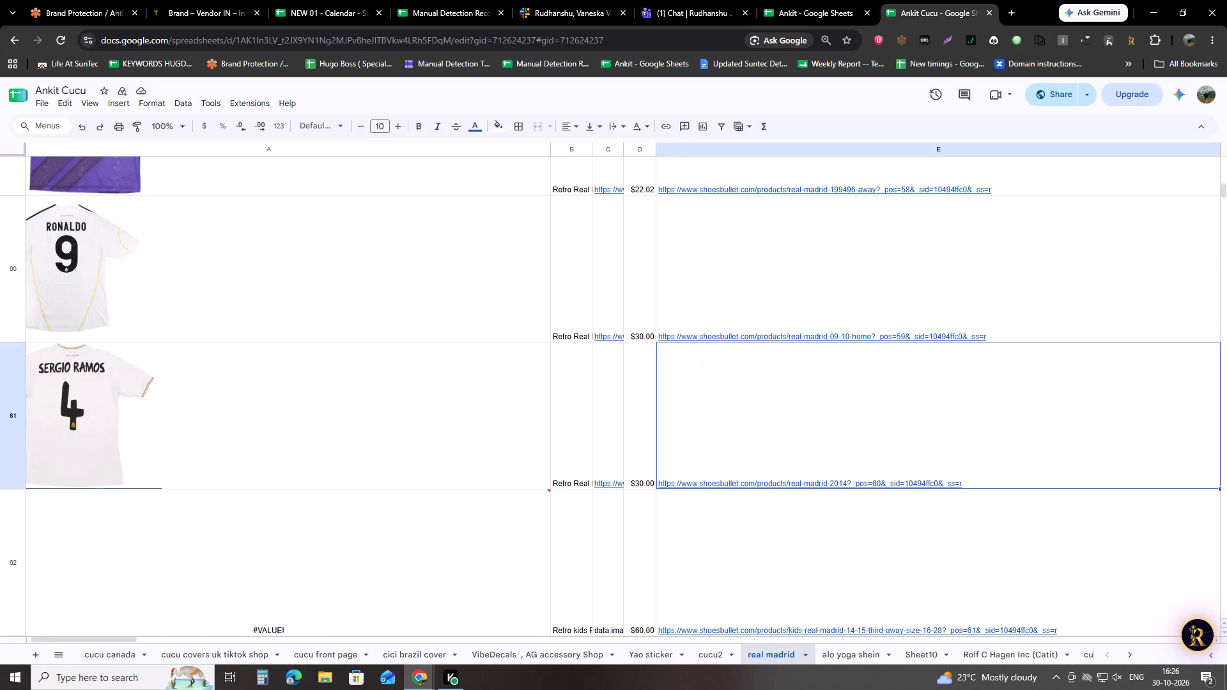
pyautogui.hotkey('alt', 'Return')
pyautogui.hotkey('ctrl', 'shift', 'Tab')
pyautogui.press('Left')
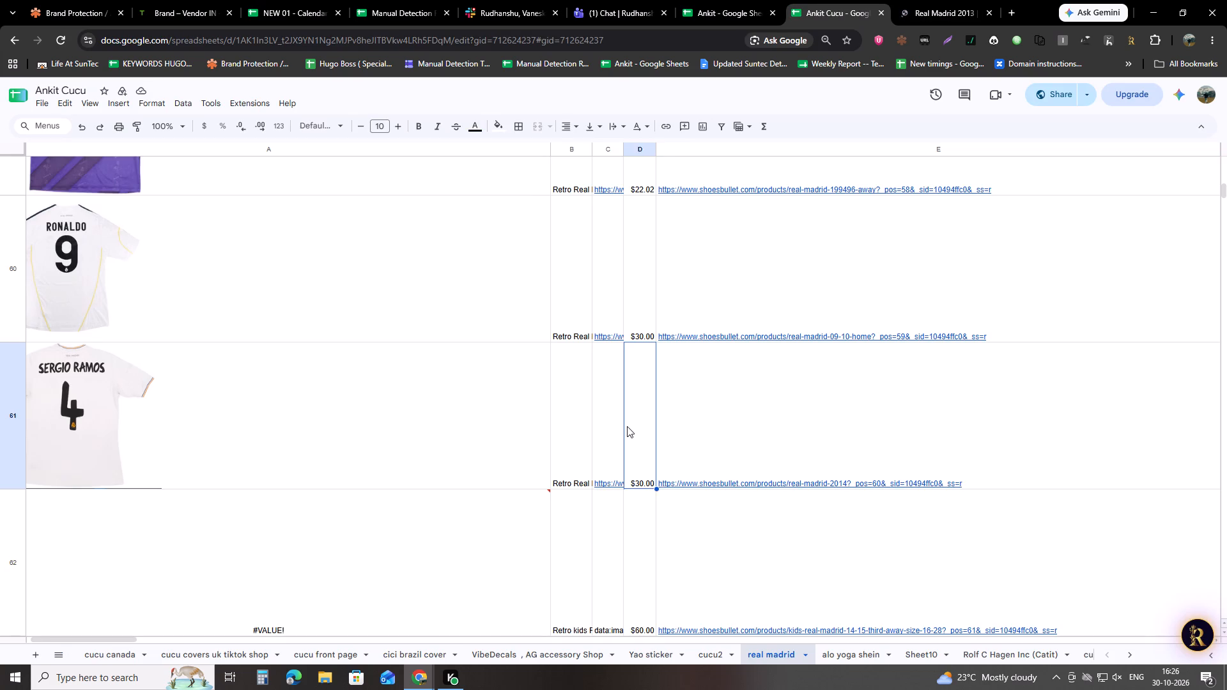
# Check the remaining product rows from row 62 to the end of the pasted list.
pyautogui.press('Left')
pyautogui.press('Left')
pyautogui.press('Down')
pyautogui.press('Down')
pyautogui.press('Down')
pyautogui.press('Down')
pyautogui.press('Down')
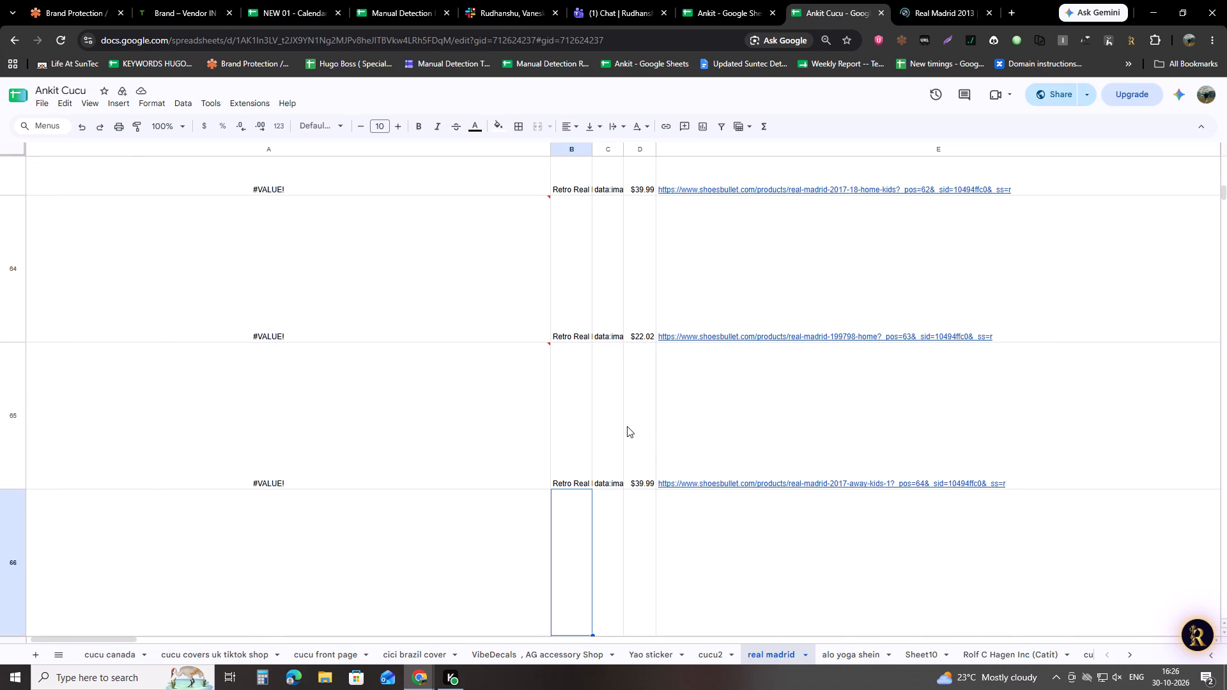
pyautogui.press('Down')
pyautogui.press('Up')
pyautogui.press('Up')
pyautogui.press('Down')
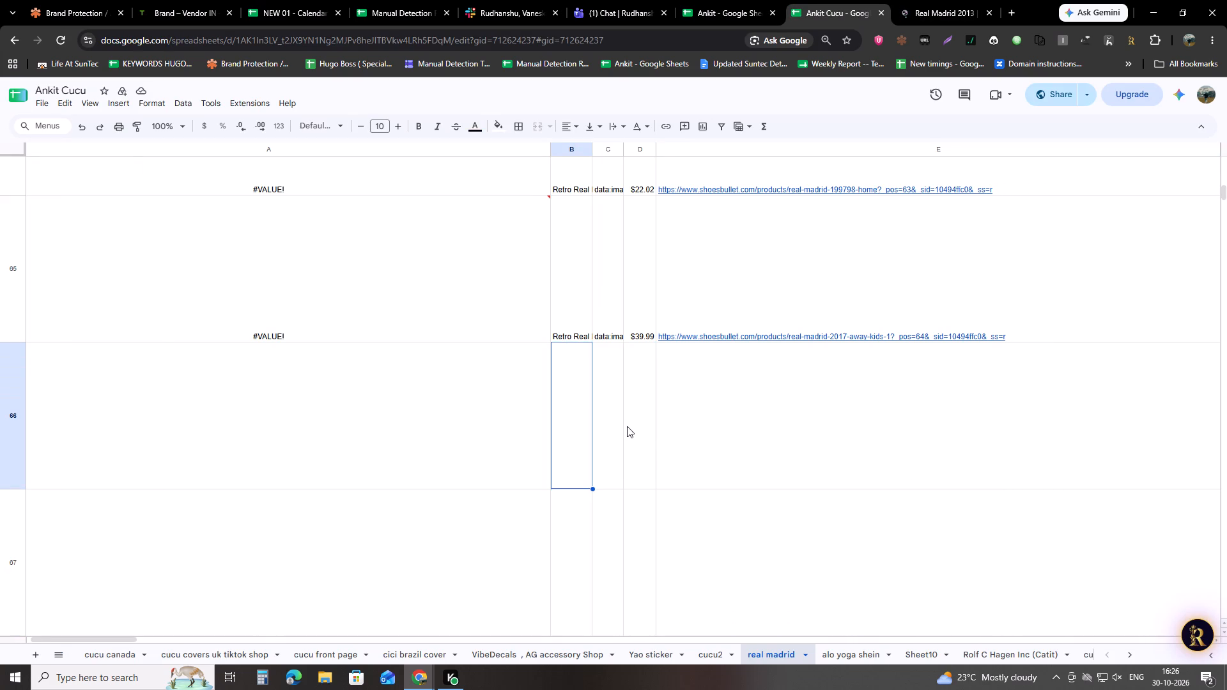
pyautogui.press('Up')
pyautogui.press('Up')
pyautogui.press('Up')
pyautogui.press('Up')
pyautogui.press('Up')
pyautogui.press('Up')
pyautogui.press('Up')
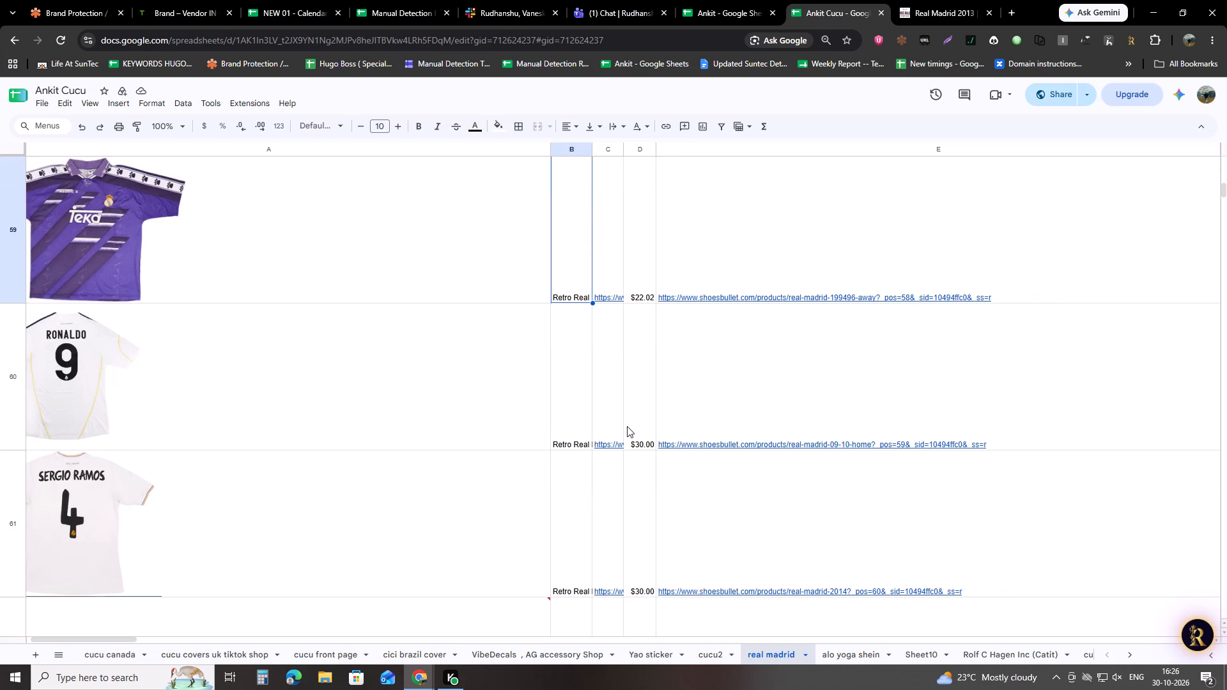
pyautogui.scroll(4, 660, 424)
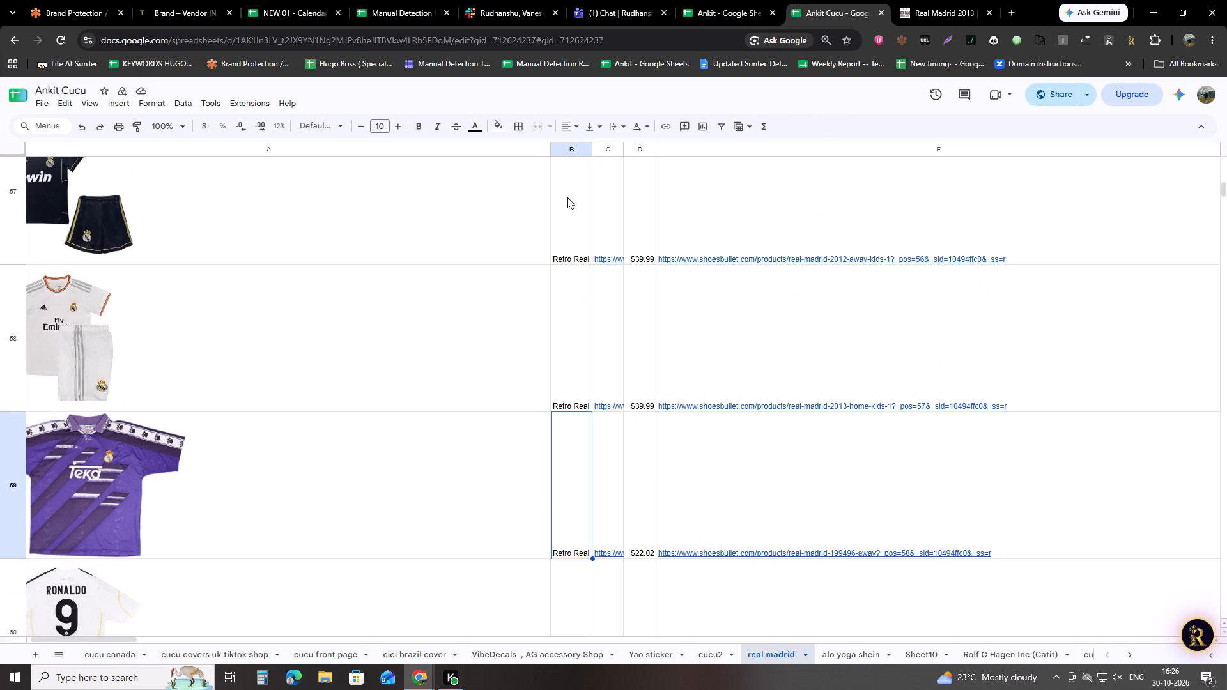
# Apply Temporary filter 2 to the real madrid sheet and go back to its header row.
pyautogui.hotkey('ctrl', 'a')
pyautogui.hotkey('ctrl', 'a')
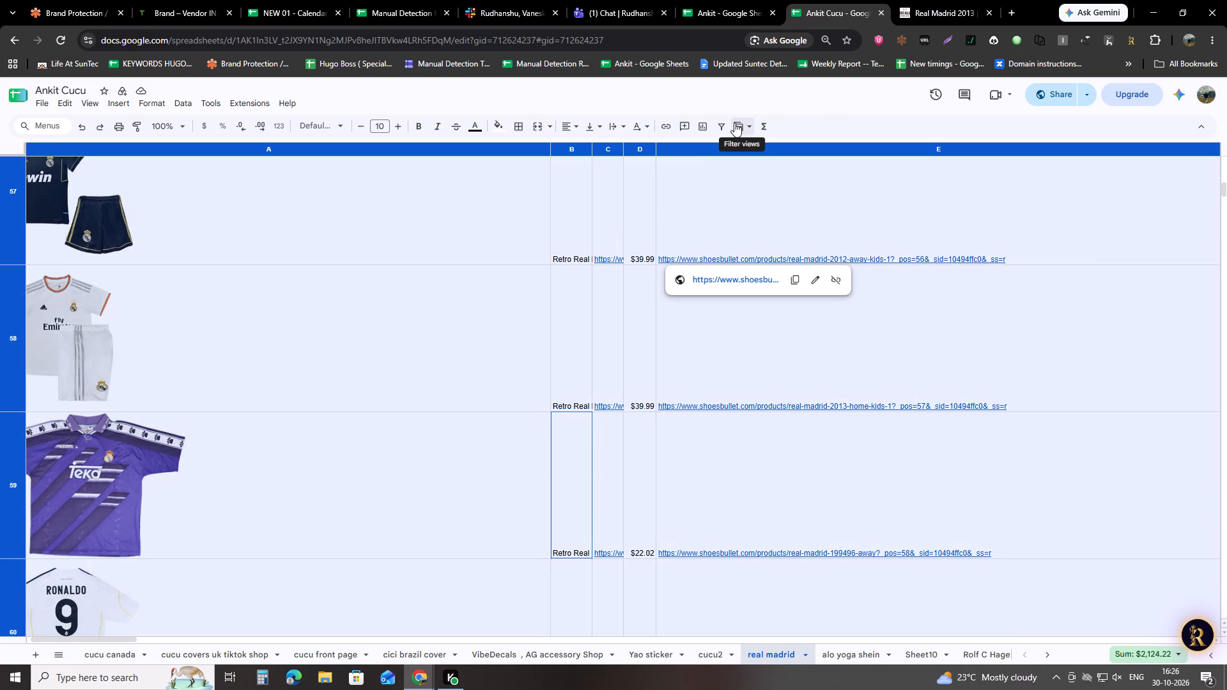
pyautogui.click(742, 126)
pyautogui.click(769, 214)
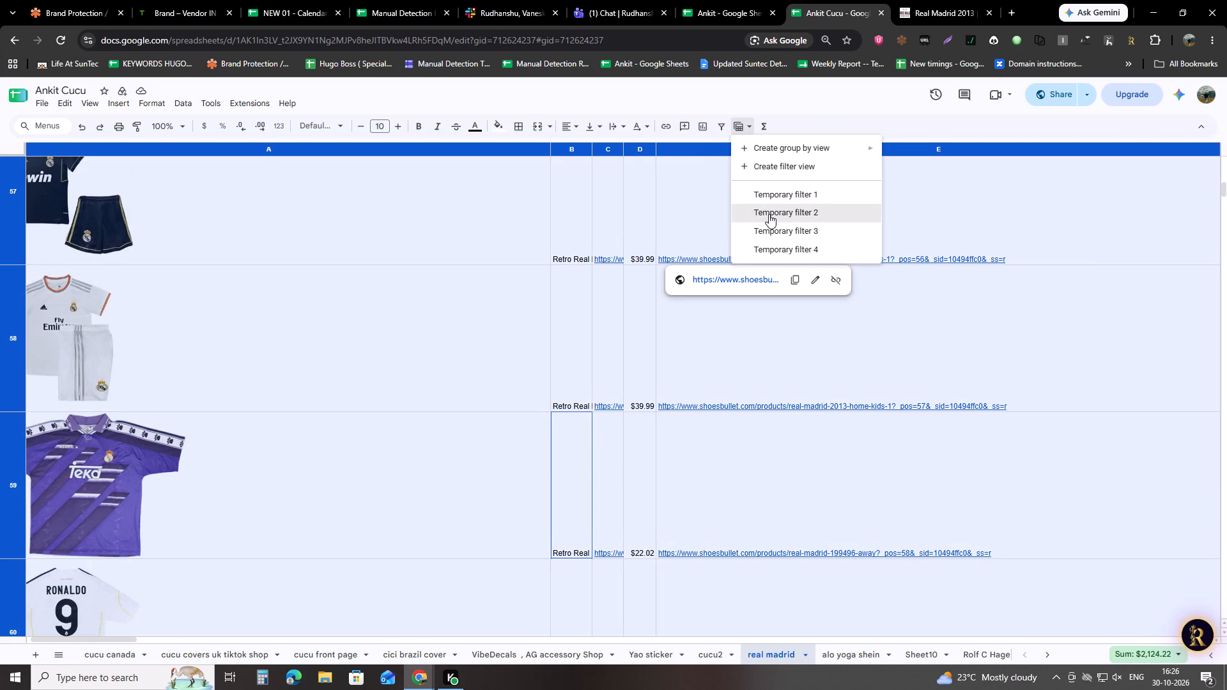
pyautogui.click(574, 286)
pyautogui.hotkey('ctrl', 'Up')
pyautogui.hotkey('ctrl', 'Up')
pyautogui.hotkey('ctrl', 'Up')
pyautogui.hotkey('ctrl', 'Up')
pyautogui.hotkey('ctrl', 'Up')
pyautogui.hotkey('ctrl', 'Up')
pyautogui.hotkey('ctrl', 'Up')
pyautogui.hotkey('ctrl', 'Up')
pyautogui.hotkey('ctrl', 'Up')
pyautogui.hotkey('ctrl', 'Up')
pyautogui.hotkey('ctrl', 'Up')
pyautogui.hotkey('ctrl', 'Up')
pyautogui.hotkey('ctrl', 'Up')
pyautogui.hotkey('ctrl', 'Up')
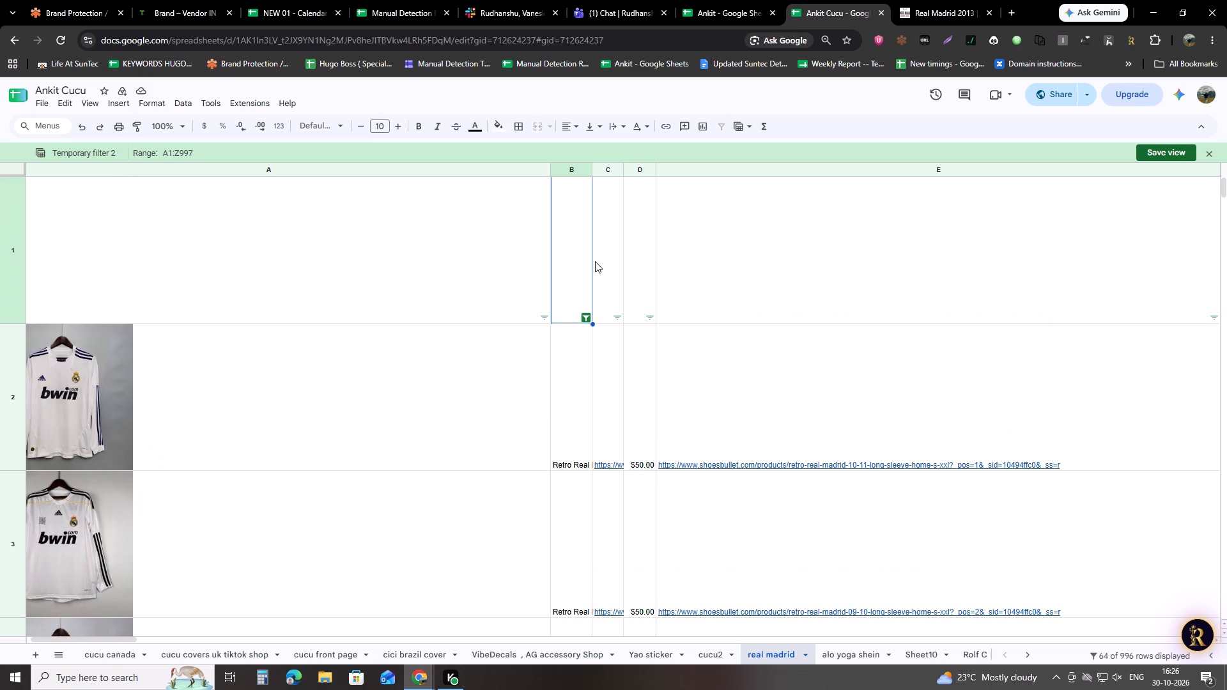
# Filter column B to show only the product titles that match "retro".
pyautogui.click(582, 314)
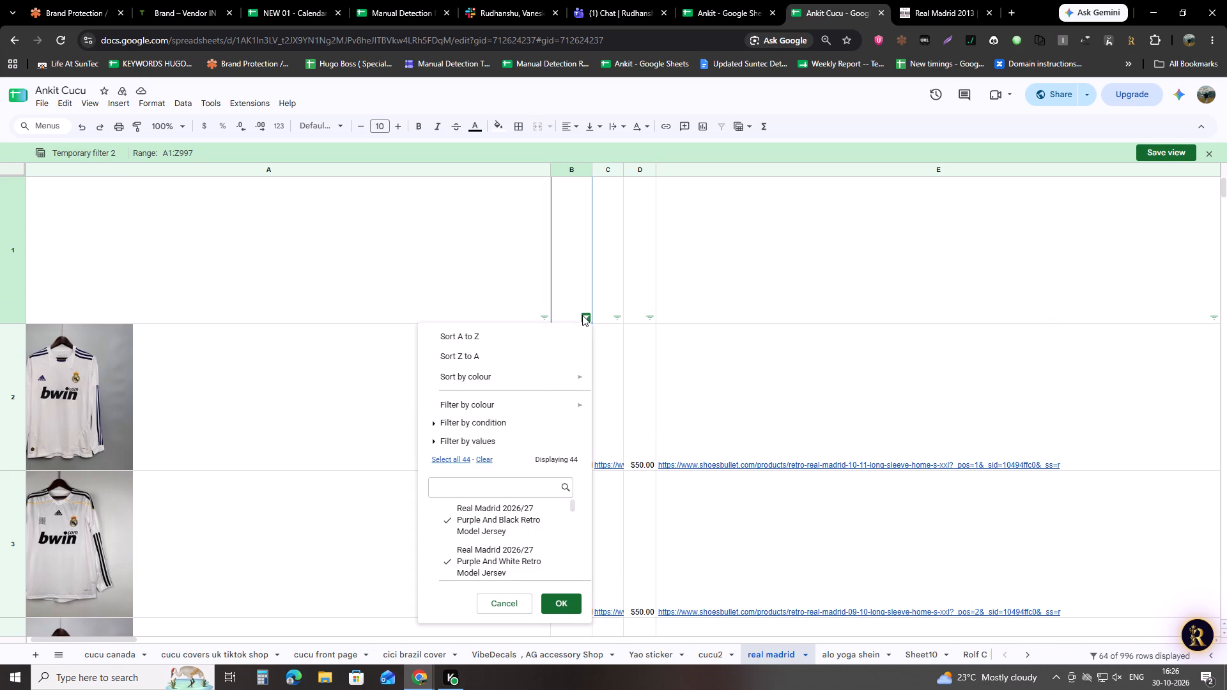
pyautogui.click(484, 454)
pyautogui.click(484, 482)
pyautogui.write('re')
pyautogui.press('t')
pyautogui.press('r')
pyautogui.press('o')
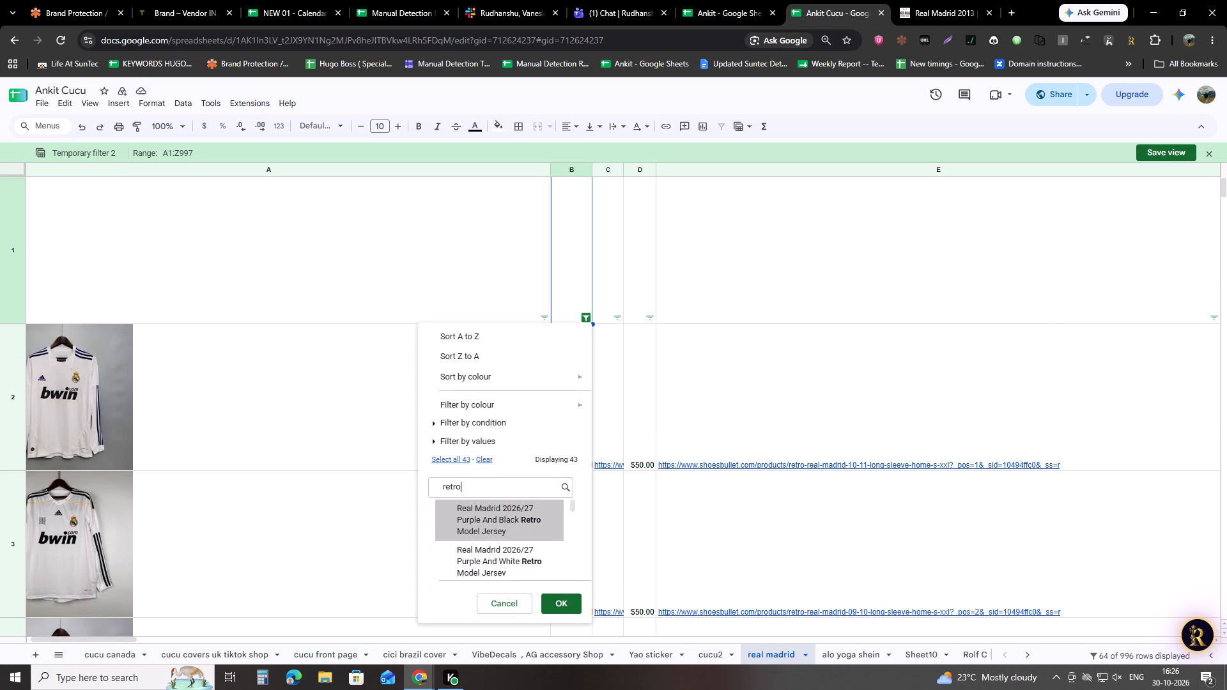
pyautogui.click(458, 462)
pyautogui.click(571, 602)
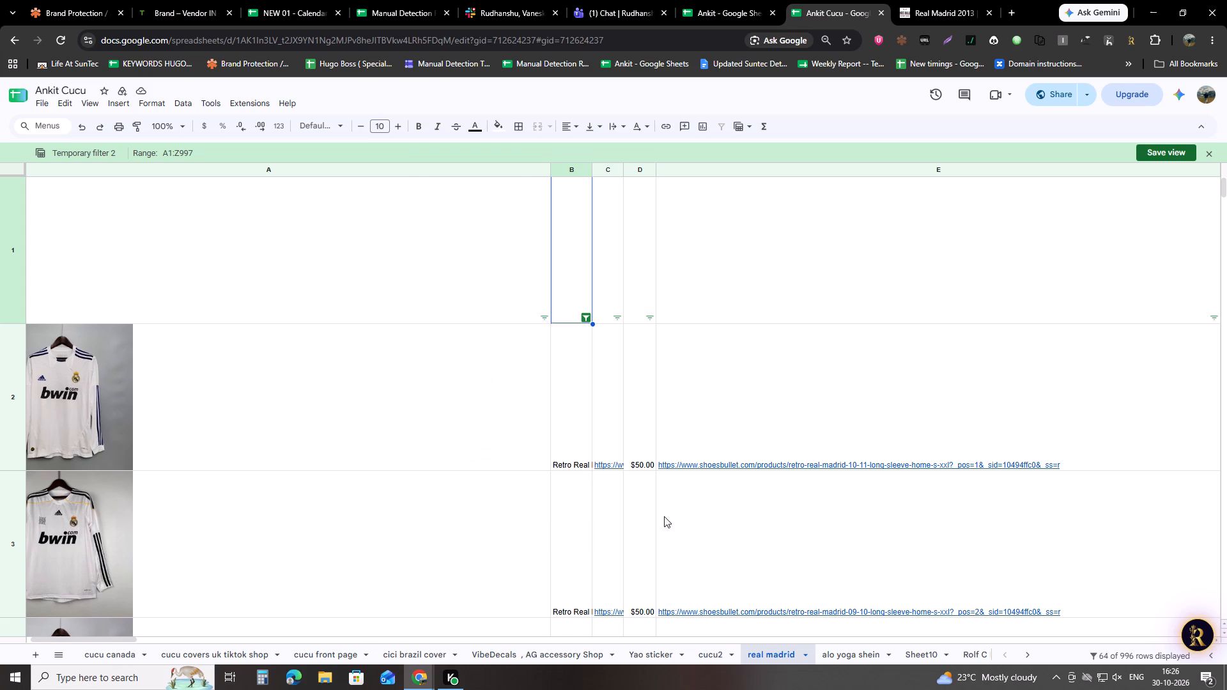
# Copy all the filtered product links in column E, from row 2 through row 65.
pyautogui.click(826, 430)
pyautogui.press('Down')
pyautogui.press('Up')
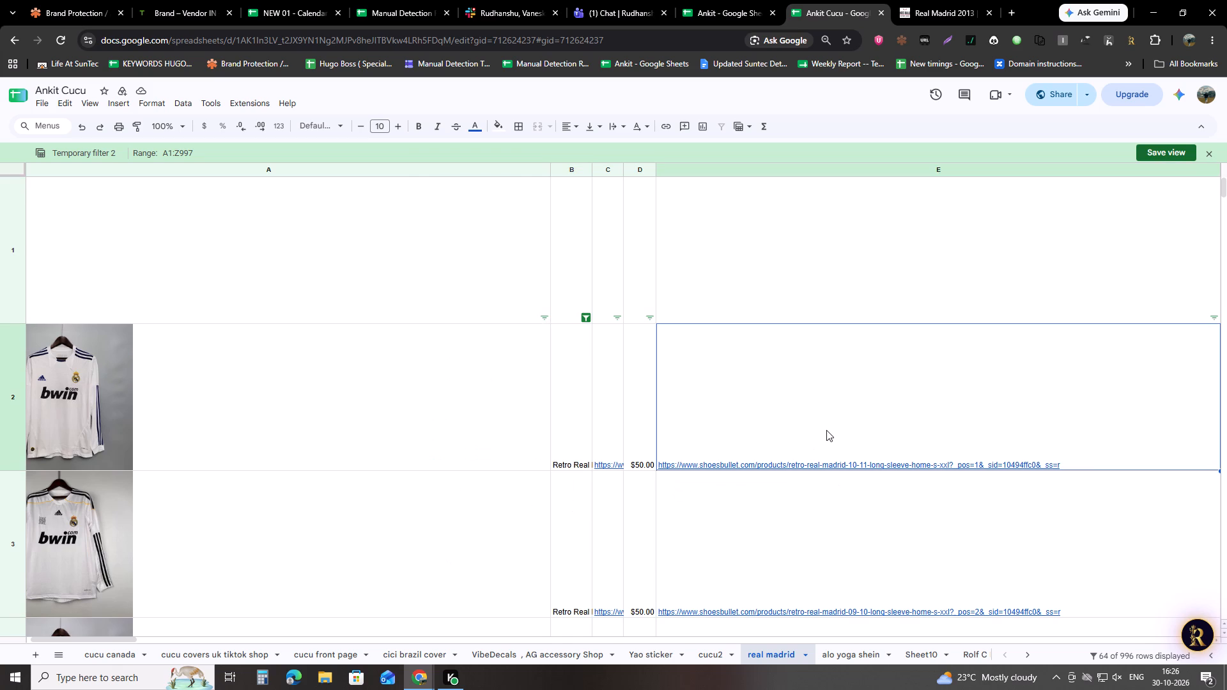
pyautogui.hotkey('ctrl', 'shift', 'Down')
pyautogui.hotkey('shift', 'Down')
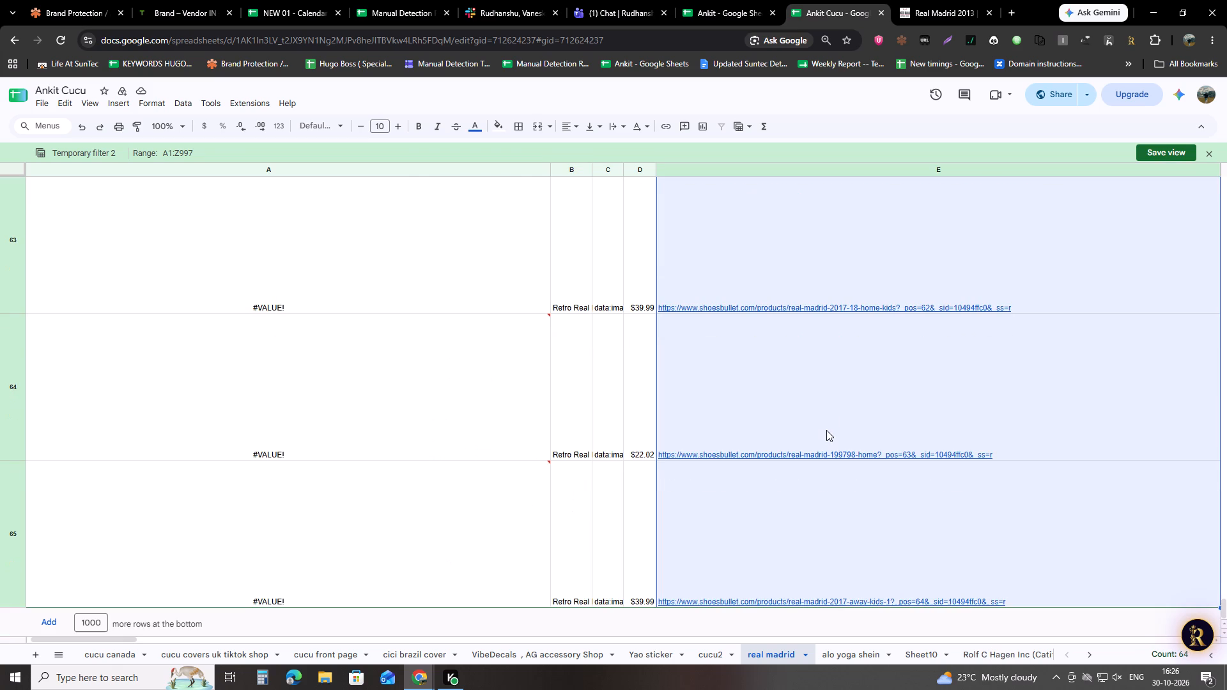
pyautogui.hotkey('ctrl', 'c')
pyautogui.hotkey('ctrl', 'c')
pyautogui.hotkey('ctrl', 'c')
pyautogui.hotkey('ctrl', 'c')
pyautogui.hotkey('ctrl', 'c')
pyautogui.hotkey('ctrl', 'c')
# Paste the copied links into the Ankit sheet of Manual Detection Records, in the Link column starting at row 83586.
pyautogui.click(392, 0)
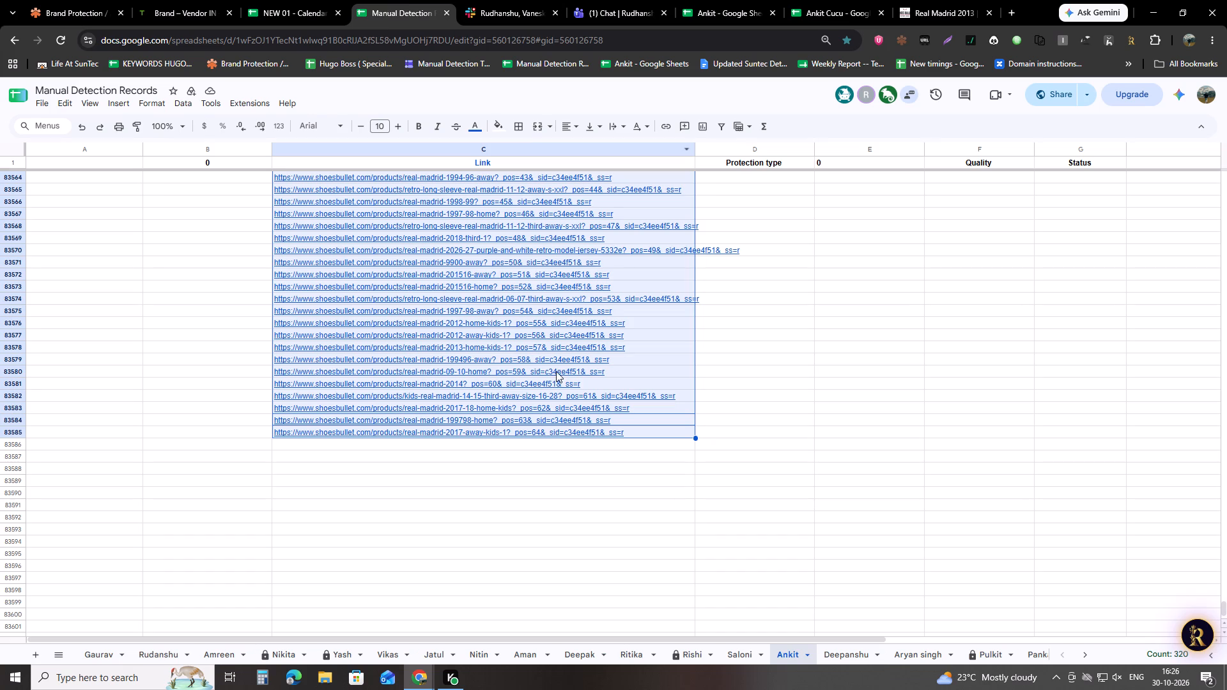
pyautogui.click(674, 445)
pyautogui.hotkey('ctrl', 'v')
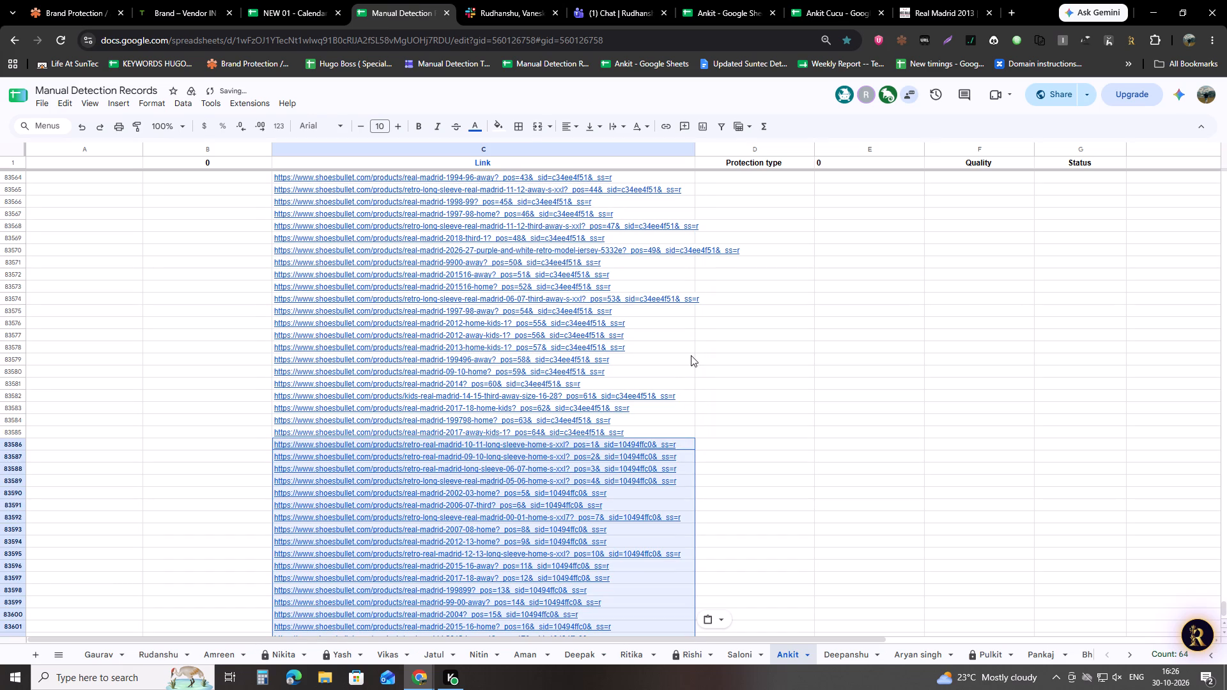
pyautogui.click(837, 0)
pyautogui.scroll(8, 671, 409)
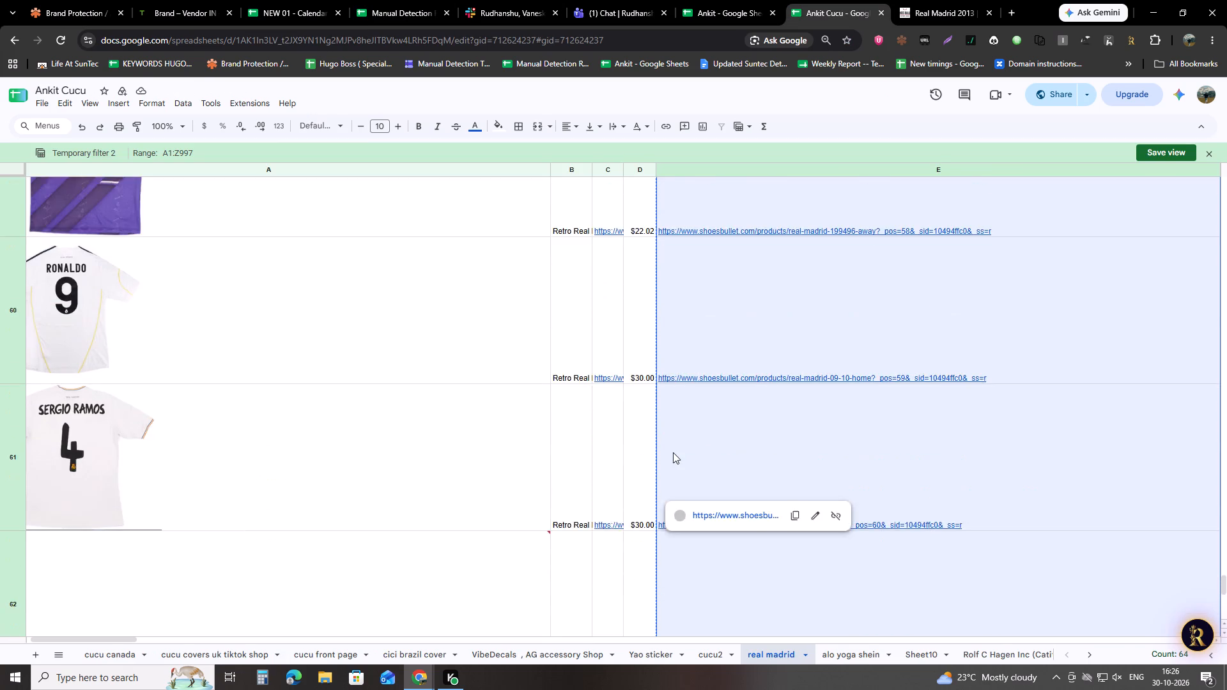
pyautogui.scroll(-5, 673, 452)
pyautogui.scroll(3, 697, 441)
pyautogui.click(746, 479)
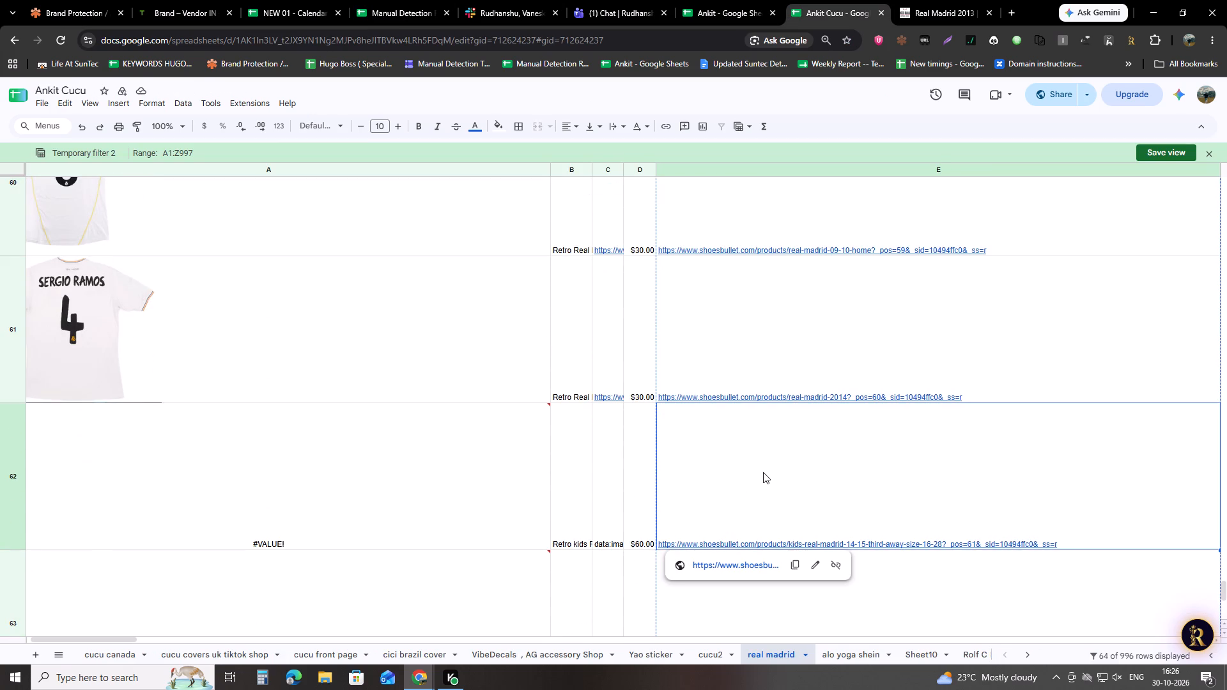
pyautogui.hotkey('alt', 'Return')
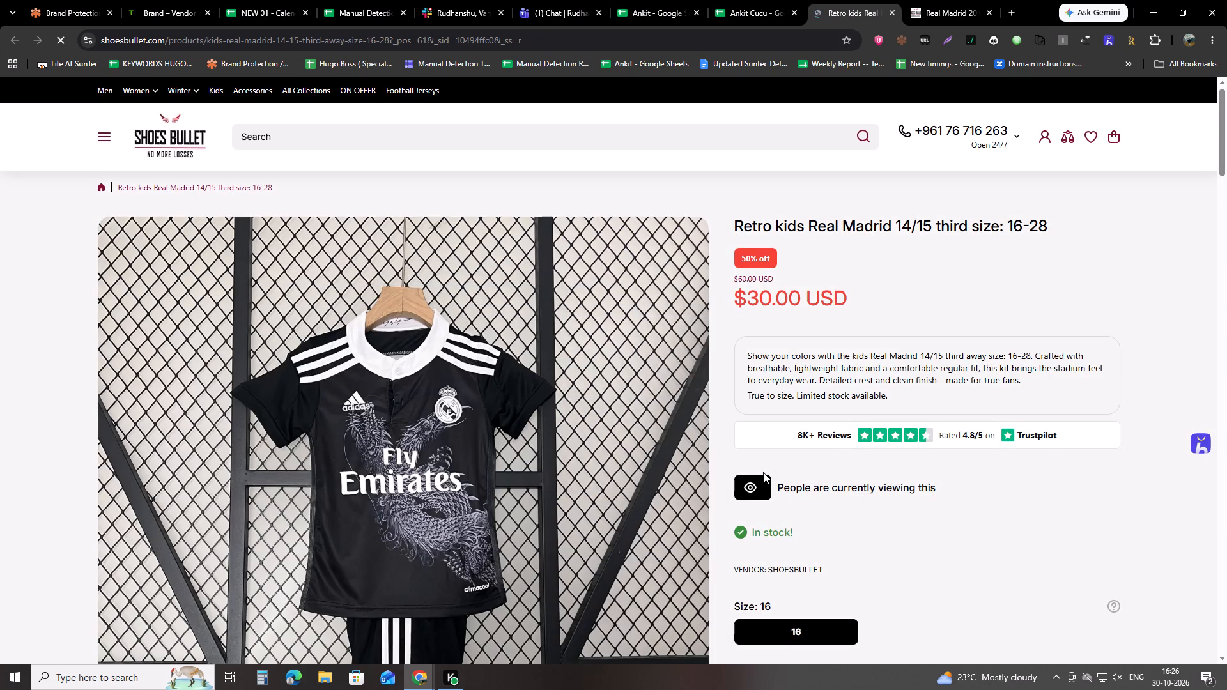
pyautogui.hotkey('ctrl', 'w')
pyautogui.press('Down')
pyautogui.hotkey('alt', 'Return')
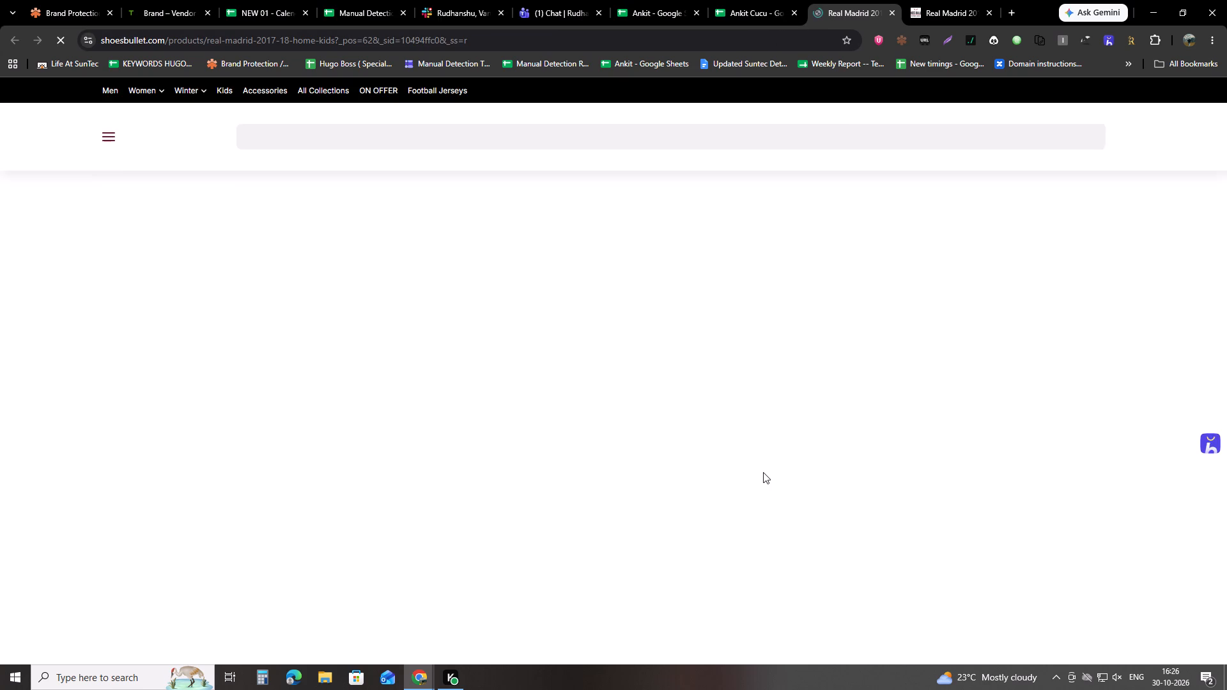
pyautogui.hotkey('ctrl', 'w')
# Open the row 64 link to check the 1997/98 home shirt's product page, and close the page.
pyautogui.press('Down')
pyautogui.hotkey('alt', 'Return')
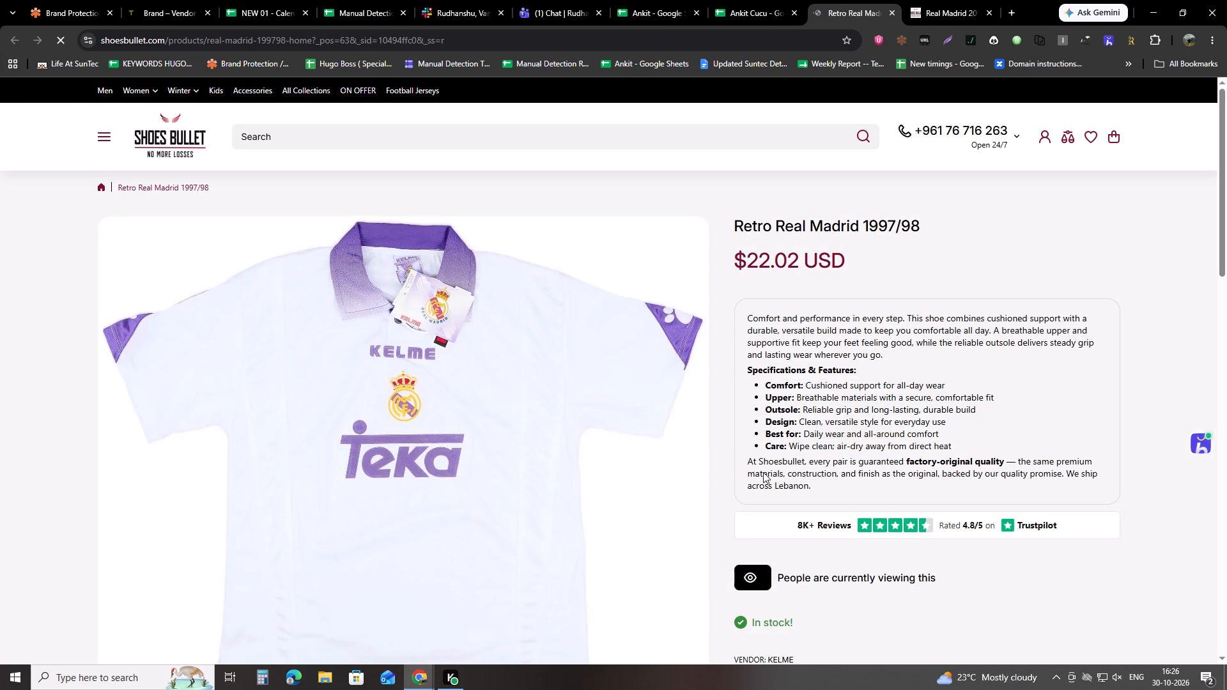
pyautogui.press('w')
pyautogui.press('Down')
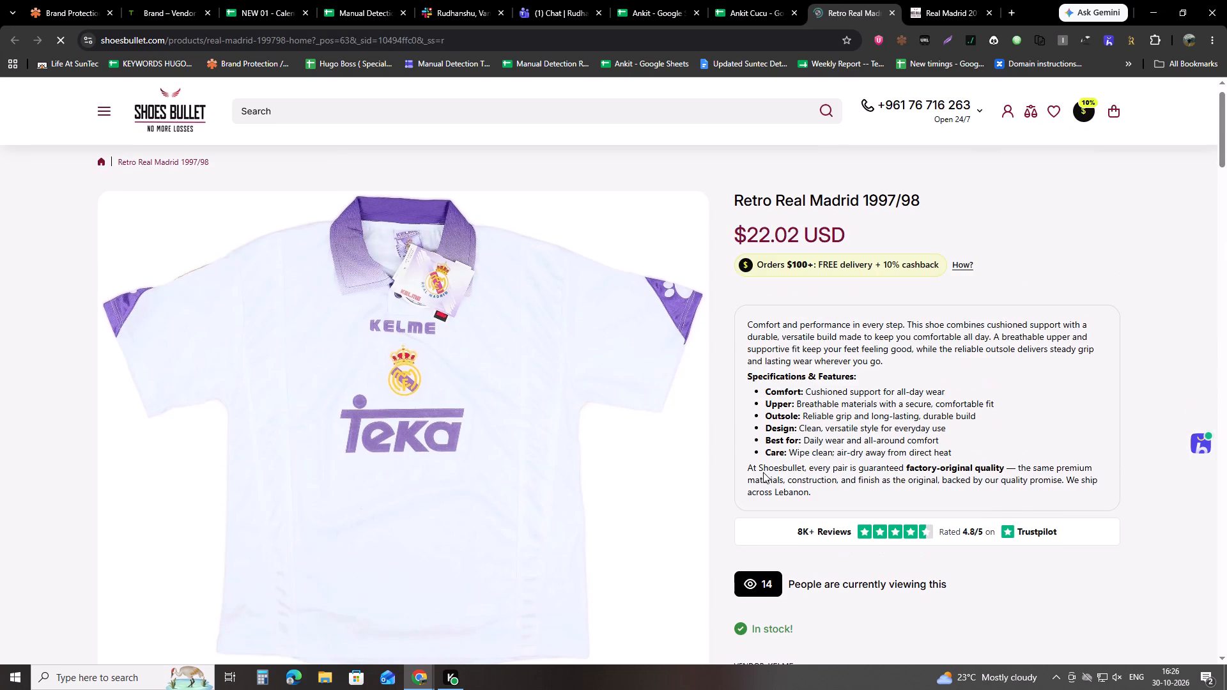
pyautogui.hotkey('ctrl', 'shift', 'Tab')
pyautogui.hotkey('ctrl', 'Tab')
pyautogui.hotkey('ctrl', 'w')
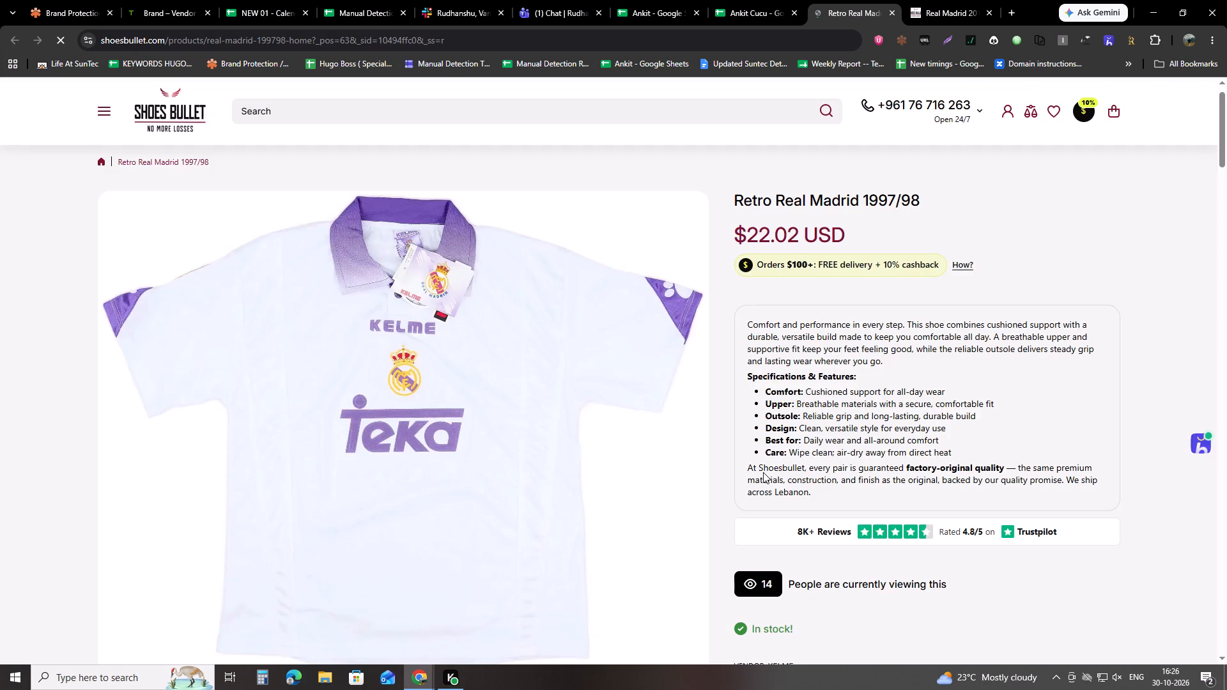
# Open the row 65 link to check the 2017 away kids product page, reopening it after closing it once.
pyautogui.press('Down')
pyautogui.hotkey('alt', 'Return')
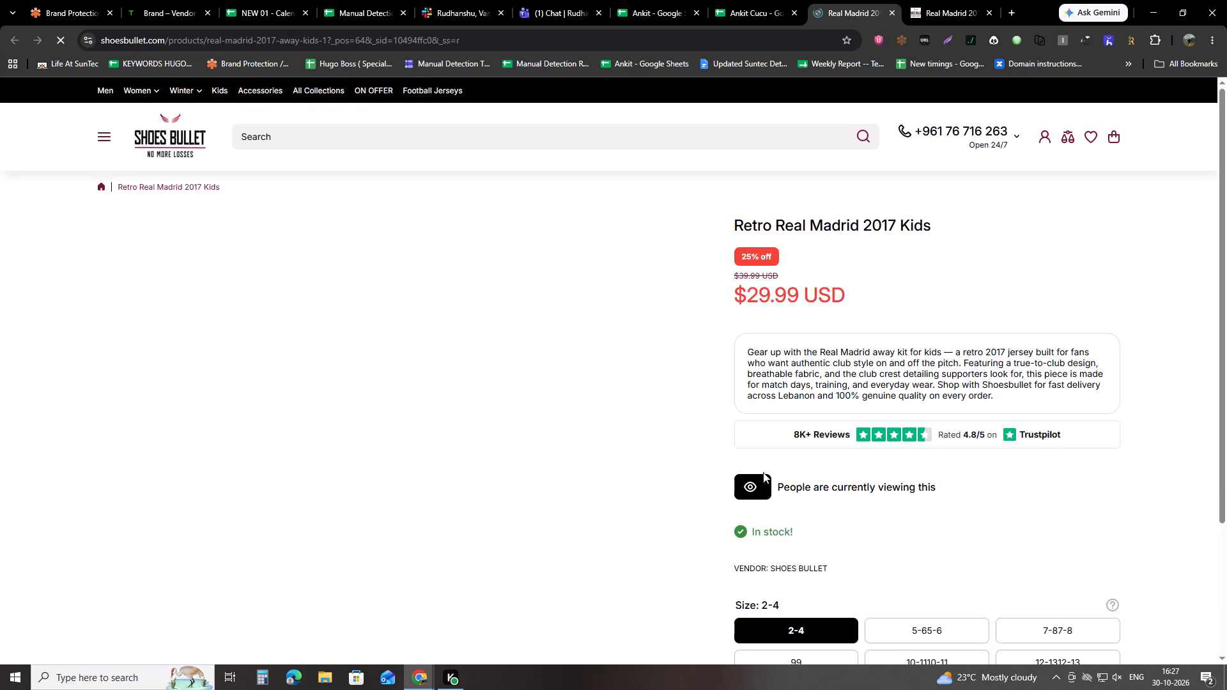
pyautogui.hotkey('ctrl', 'w')
pyautogui.press('Down')
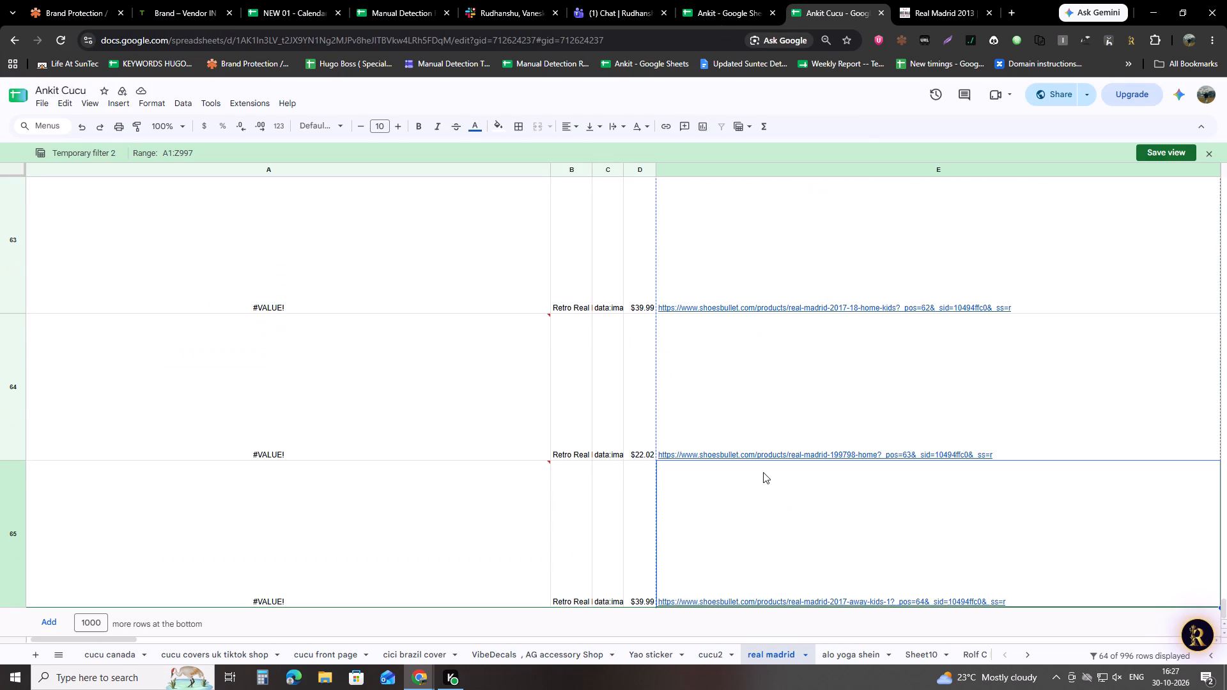
pyautogui.hotkey('alt', 'Return')
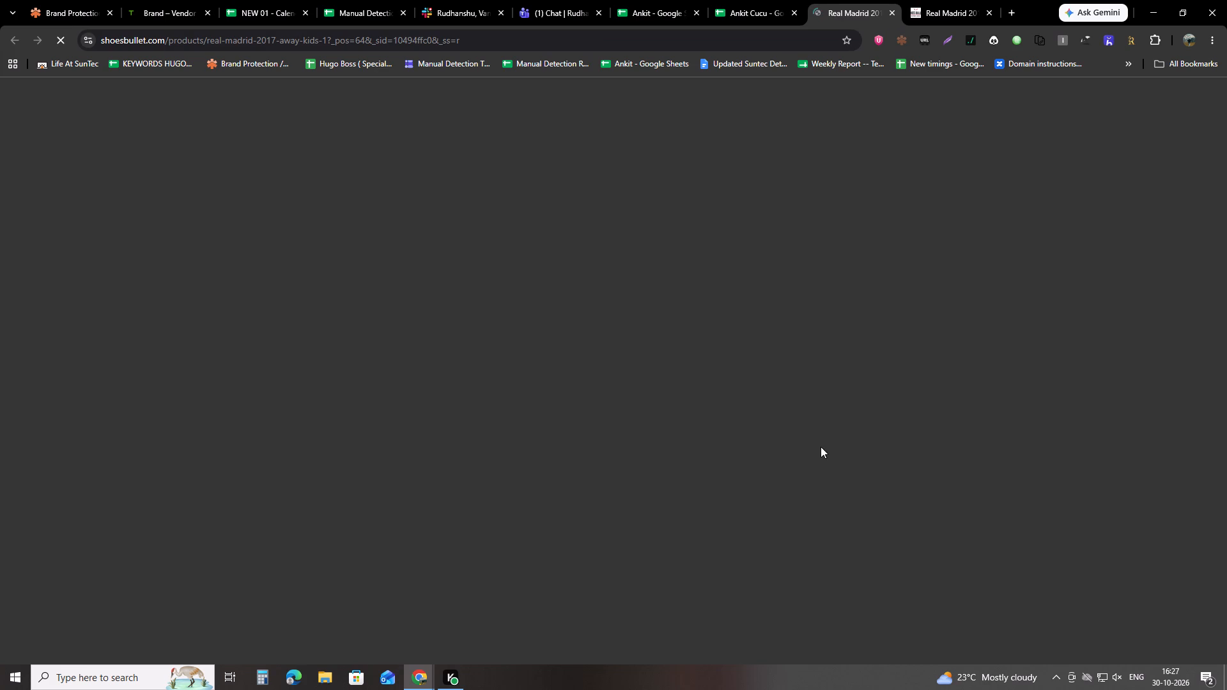
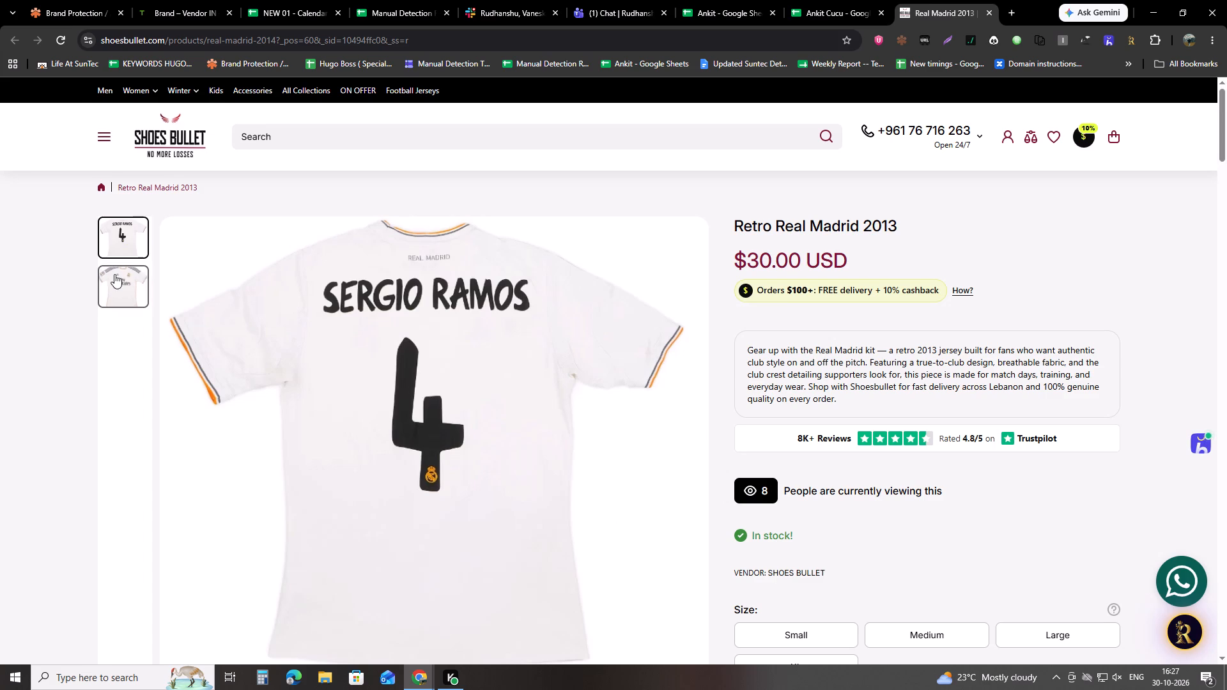
# View the second product photo of the Retro Real Madrid 2013 shirt and close its page.
pyautogui.click(114, 274)
pyautogui.middleClick(961, 0)
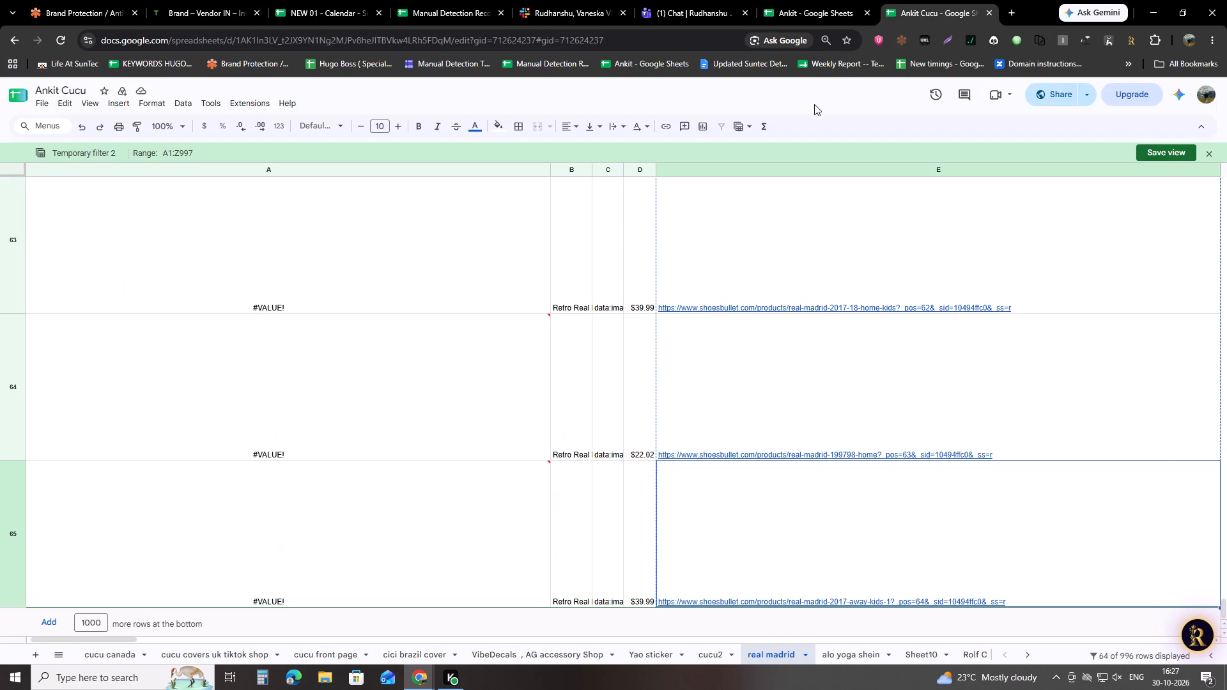
# Apply the RedPoints IPR Plugin configuration with suite IPR and environment production, and close the configuration page.
pyautogui.click(896, 34)
pyautogui.doubleClick(779, 222)
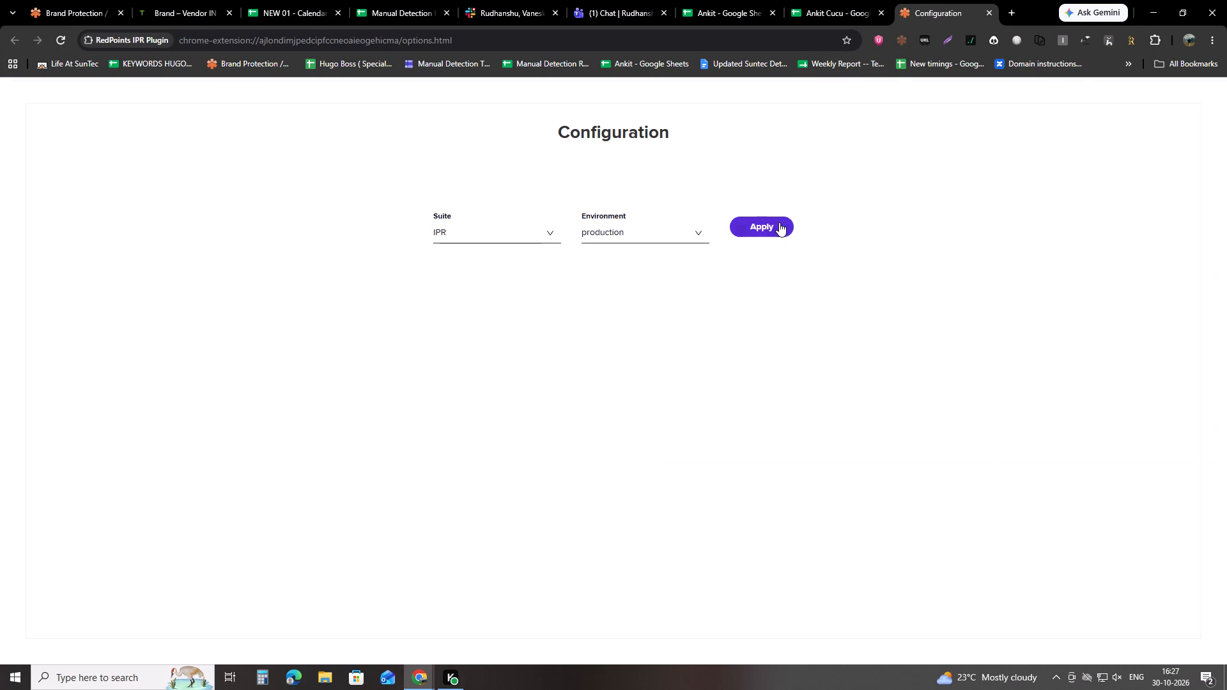
pyautogui.middleClick(902, 0)
pyautogui.click(900, 33)
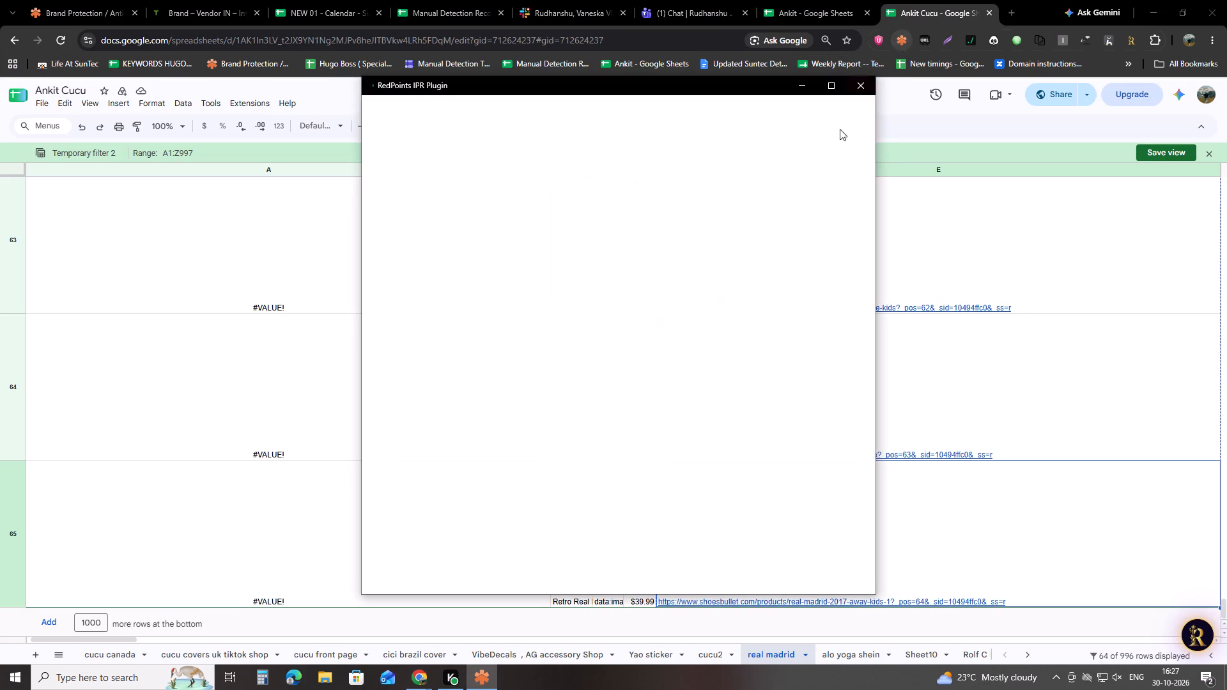
pyautogui.click(486, 217)
pyautogui.tripleClick(711, 300)
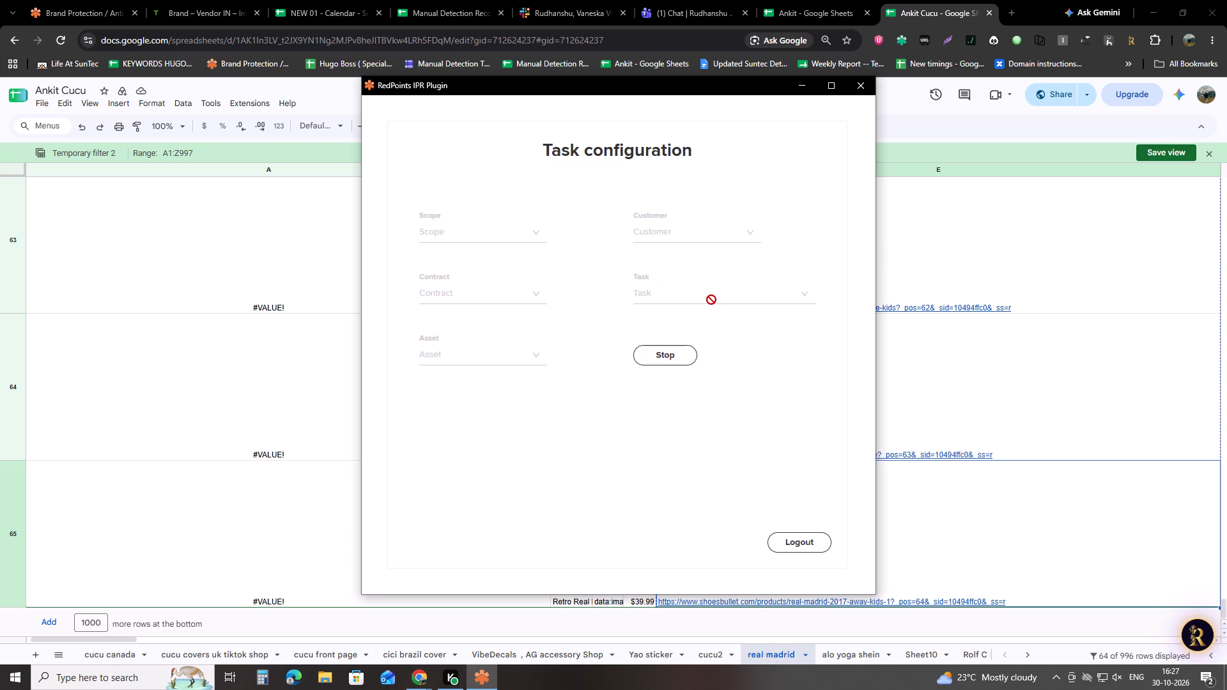
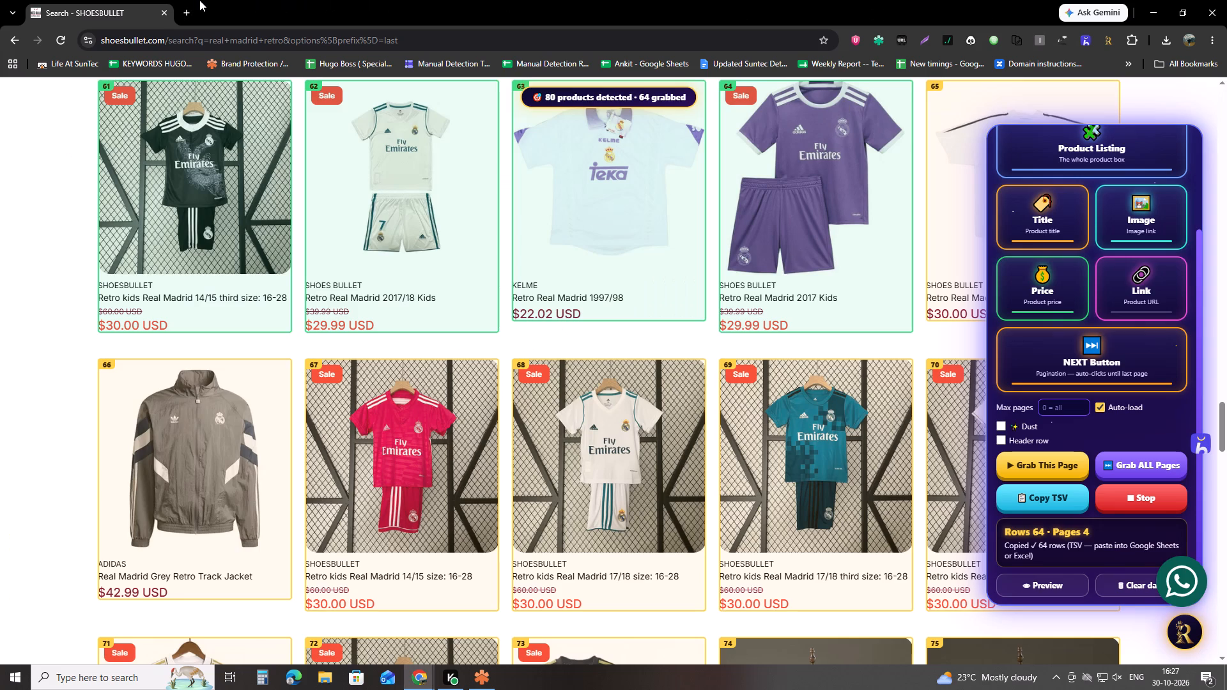
# Clear all the grabbed product data from the scraping tool on the Shoes Bullet real madrid retro search page.
pyautogui.click(1150, 592)
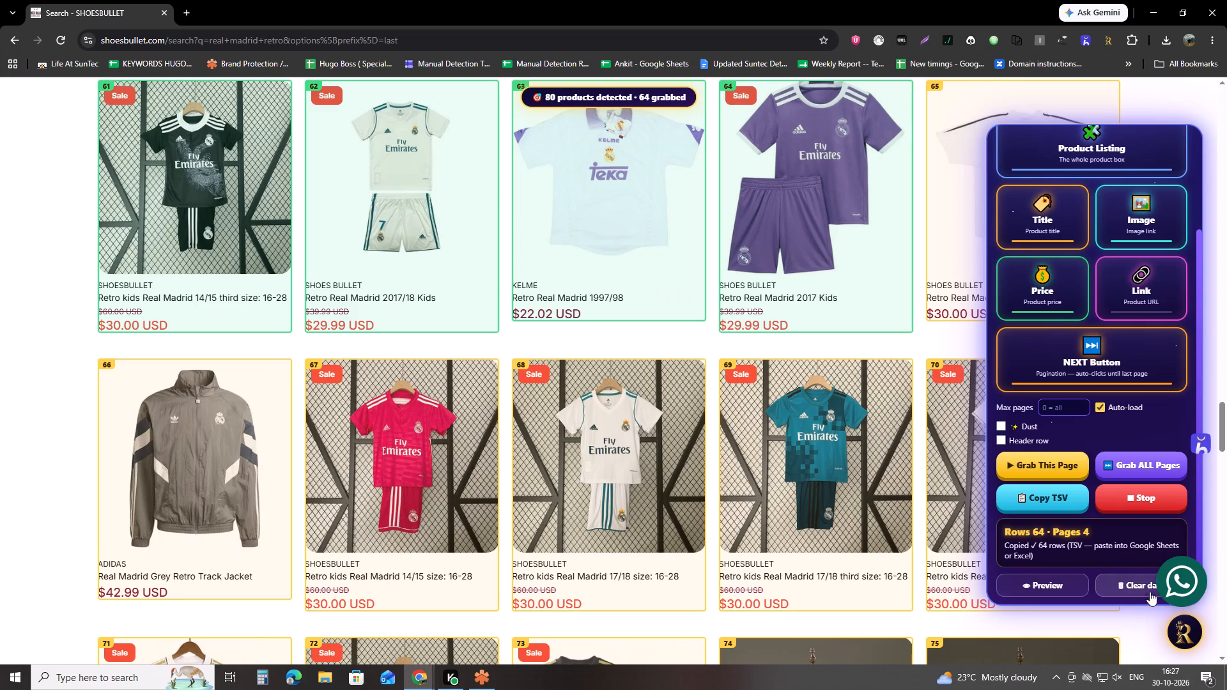
pyautogui.tripleClick(1140, 589)
pyautogui.tripleClick(1138, 586)
pyautogui.tripleClick(1138, 586)
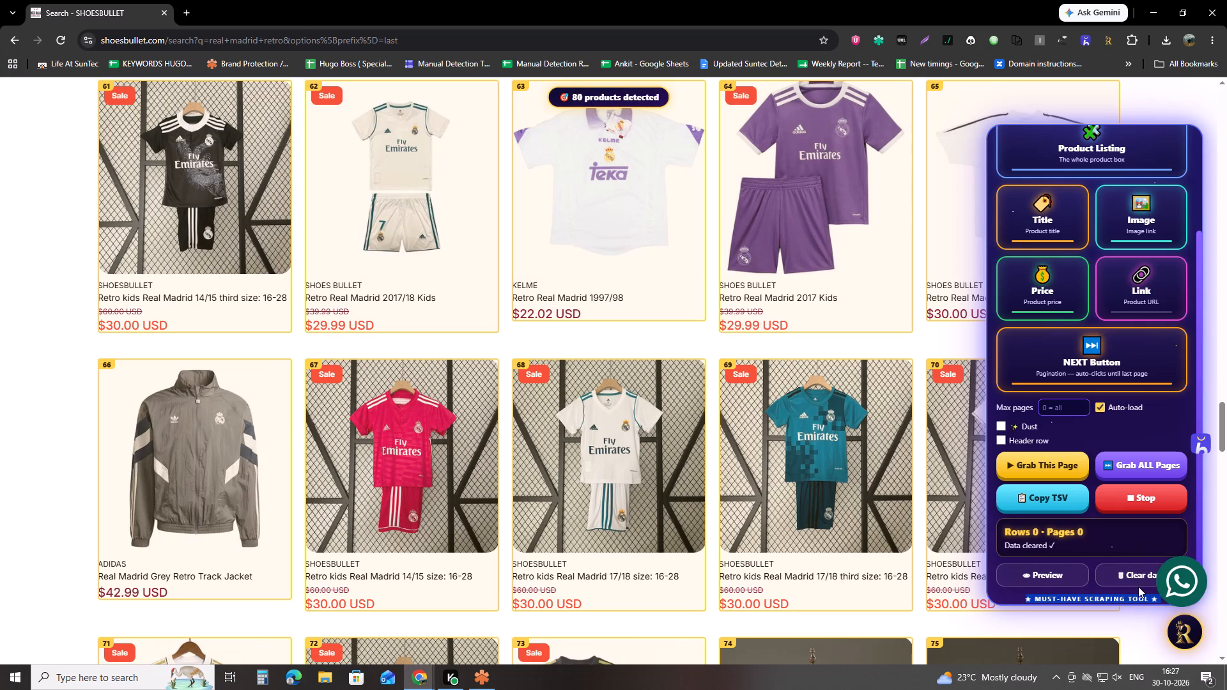
pyautogui.tripleClick(1138, 586)
pyautogui.tripleClick(1138, 586)
pyautogui.tripleClick(1138, 586)
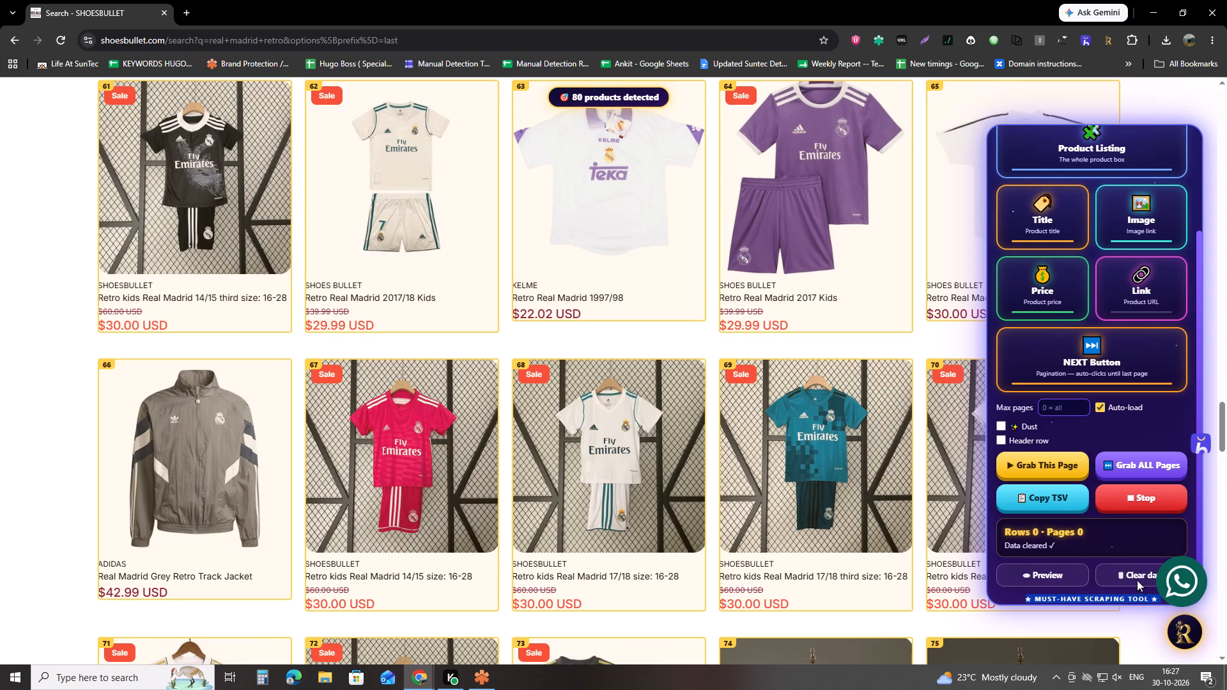
pyautogui.click(1115, 506)
pyautogui.tripleClick(1129, 578)
# In Manual Detection Records, remove duplicate rows from the block of pasted Shoes Bullet links in the Ankit sheet's Link column.
pyautogui.hotkey('alt', 'Tab')
pyautogui.click(404, 0)
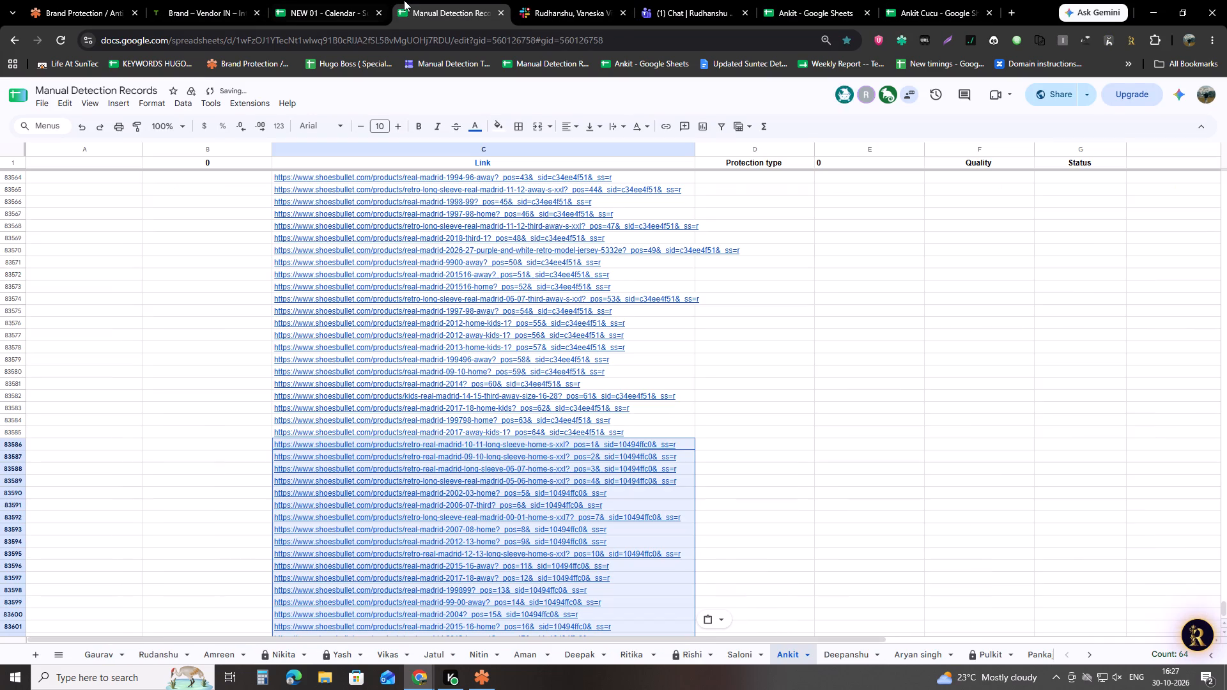
pyautogui.hotkey('ctrl', 'space')
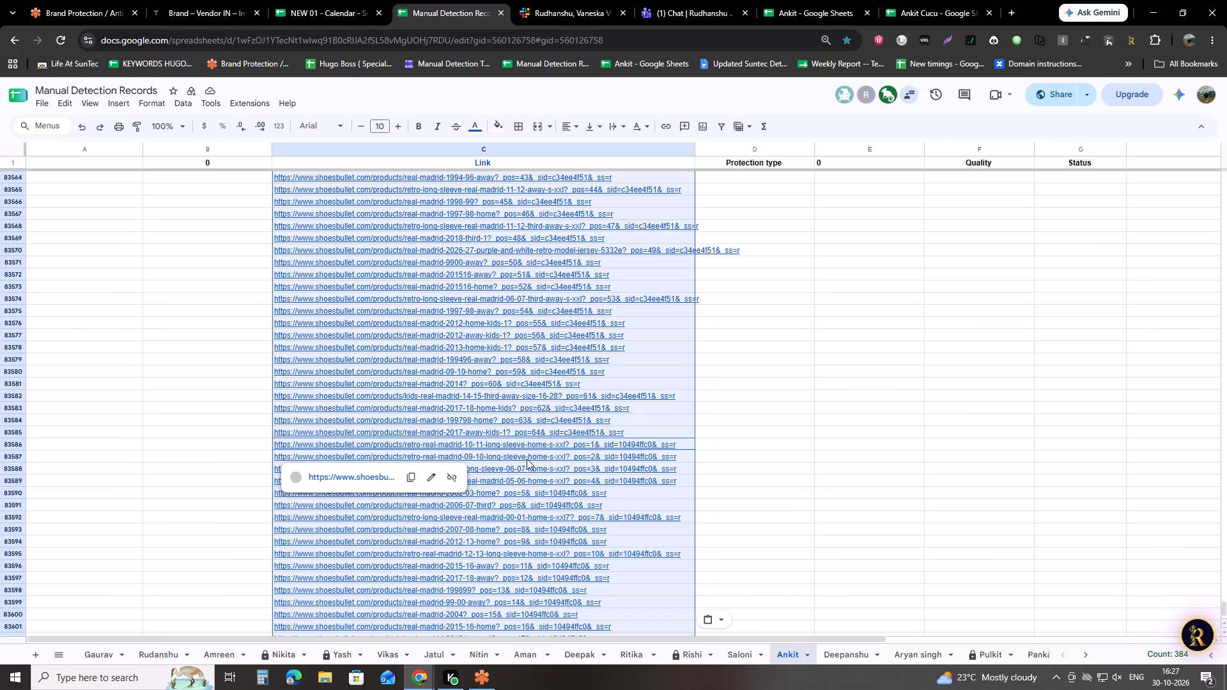
pyautogui.click(180, 104)
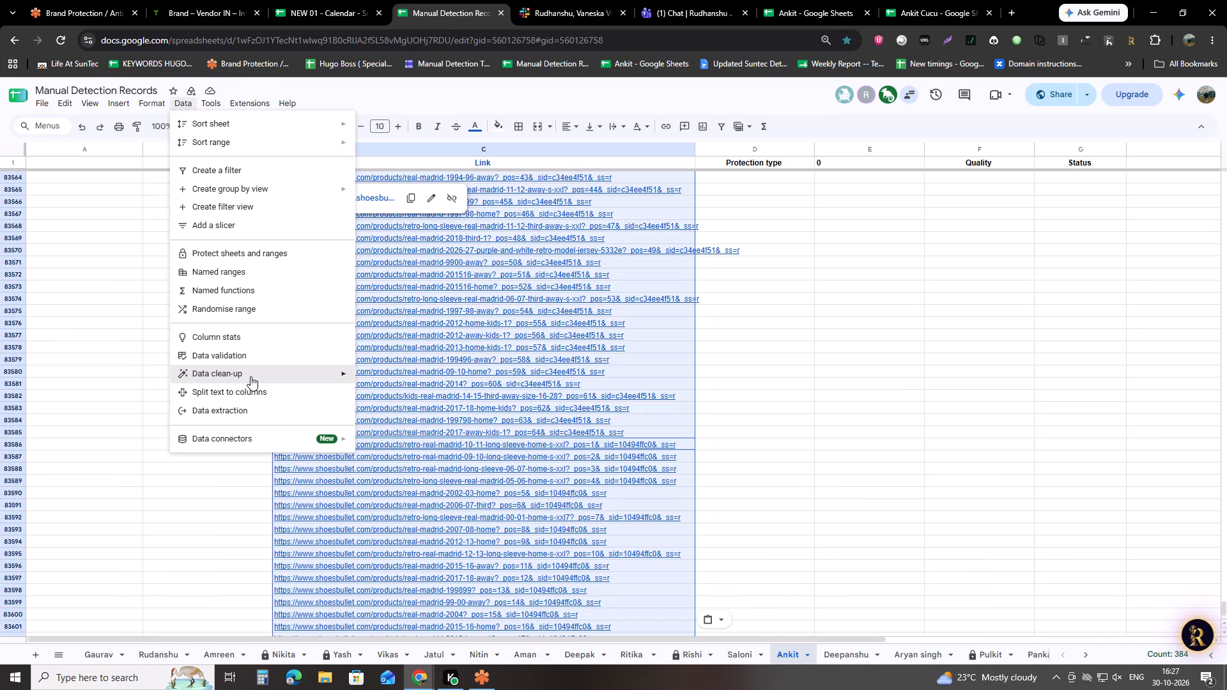
pyautogui.click(399, 395)
pyautogui.click(675, 435)
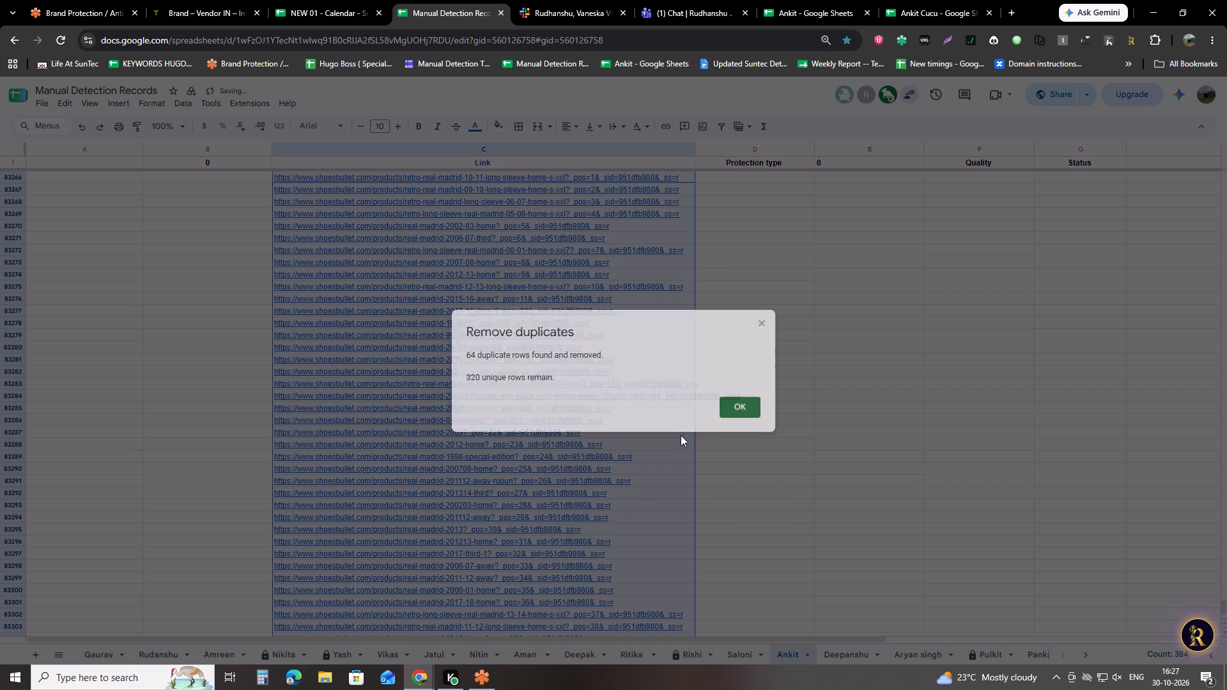
pyautogui.click(739, 413)
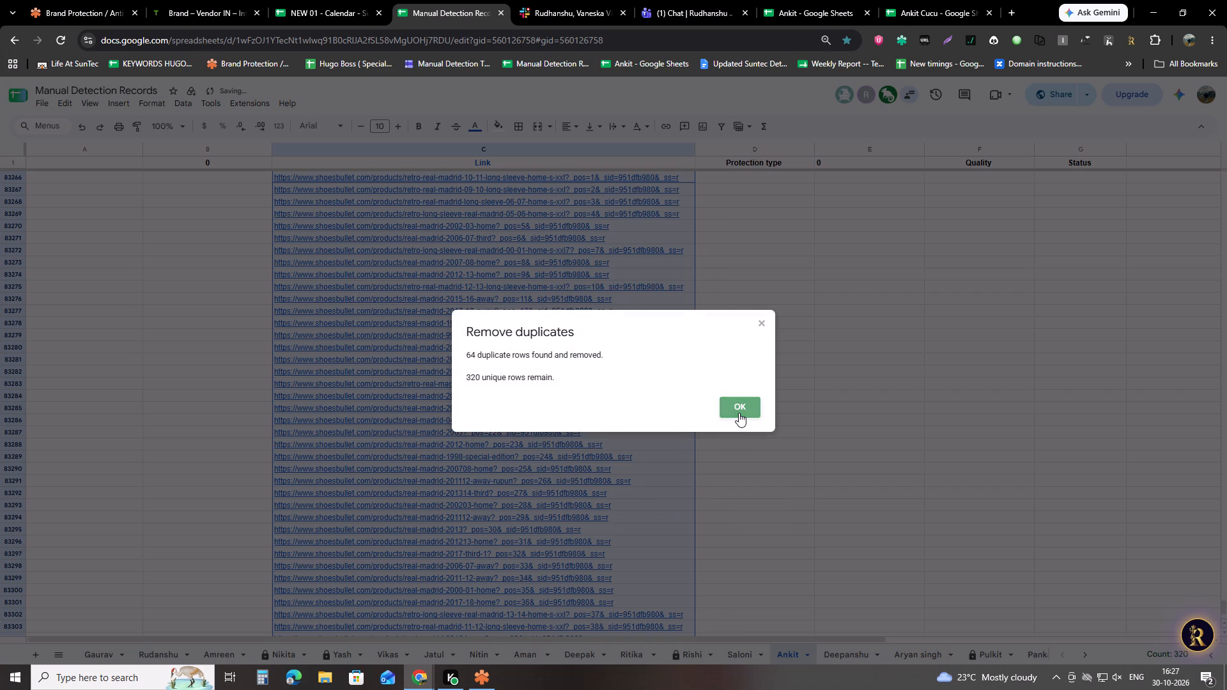
# Review the earlier recorded rows above the newly pasted Shoes Bullet links in the Ankit sheet.
pyautogui.scroll(19, 562, 446)
pyautogui.scroll(6, 545, 436)
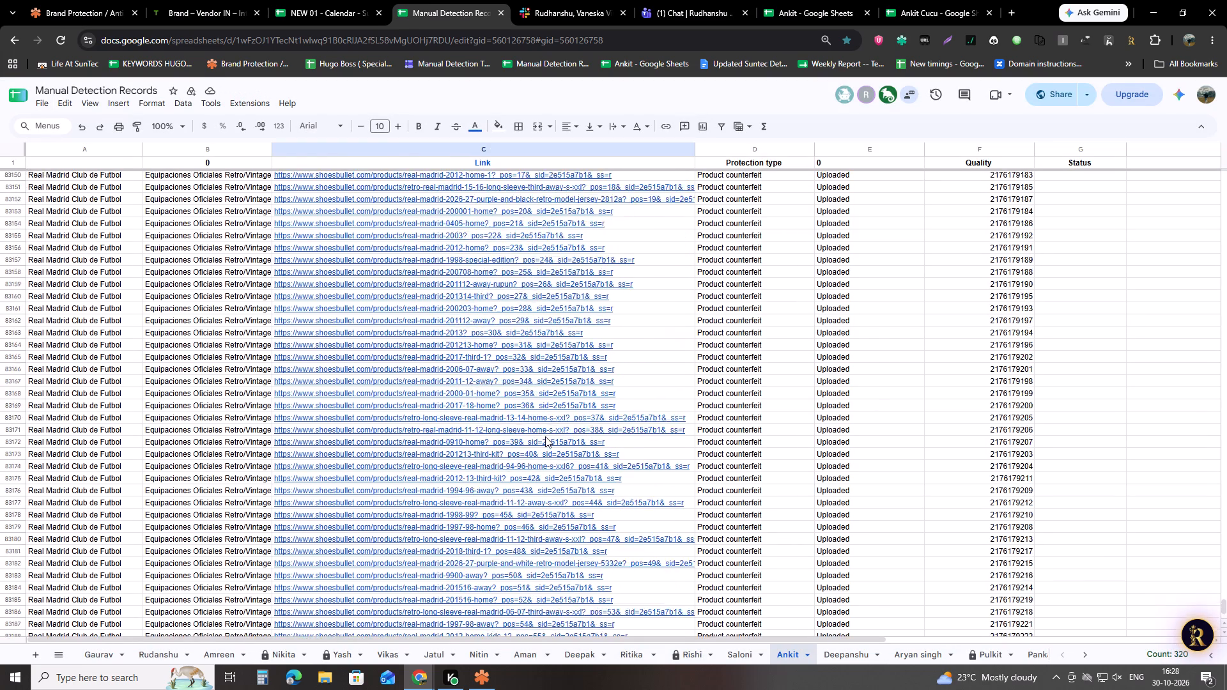
pyautogui.scroll(1, 545, 436)
pyautogui.scroll(-20, 545, 437)
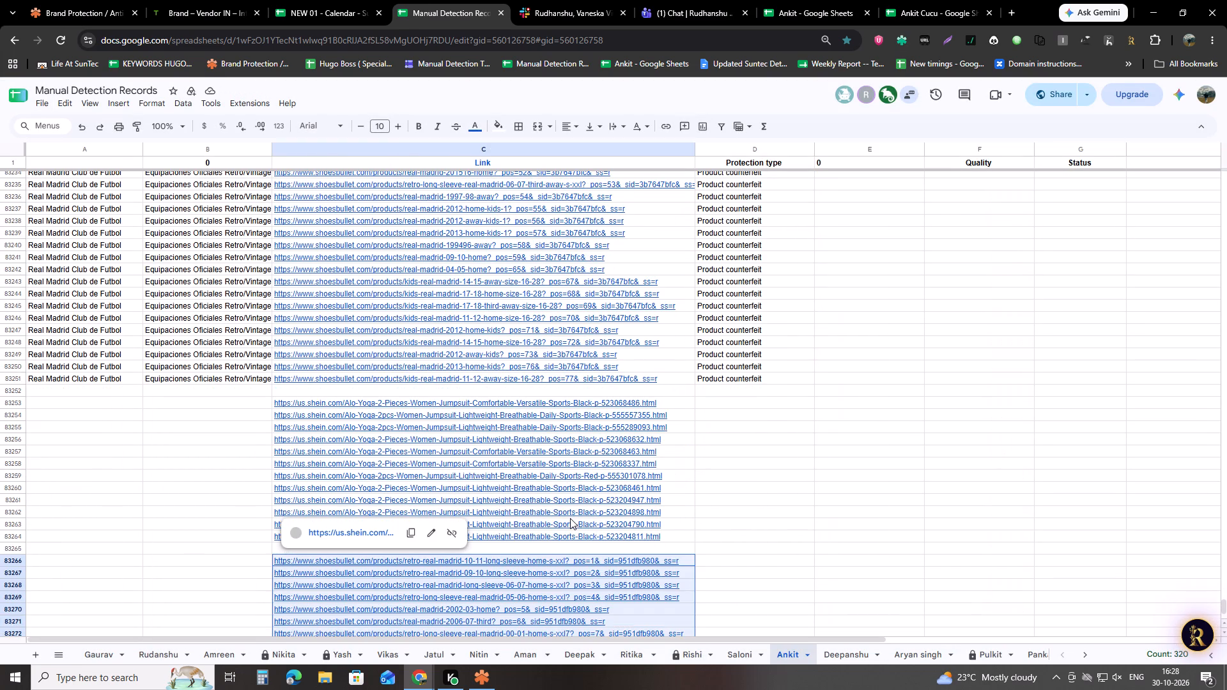
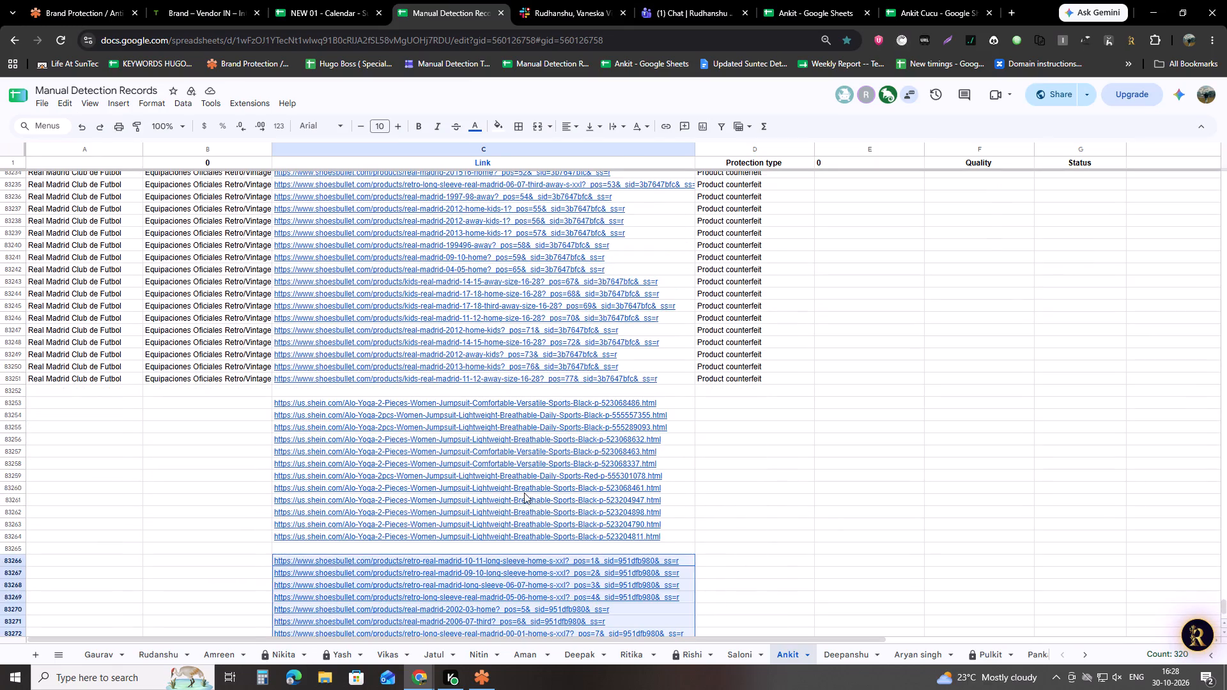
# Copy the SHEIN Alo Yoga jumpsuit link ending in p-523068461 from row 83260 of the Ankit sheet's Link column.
pyautogui.hotkey('ctrl', 'c')
pyautogui.hotkey('ctrl', 'c')
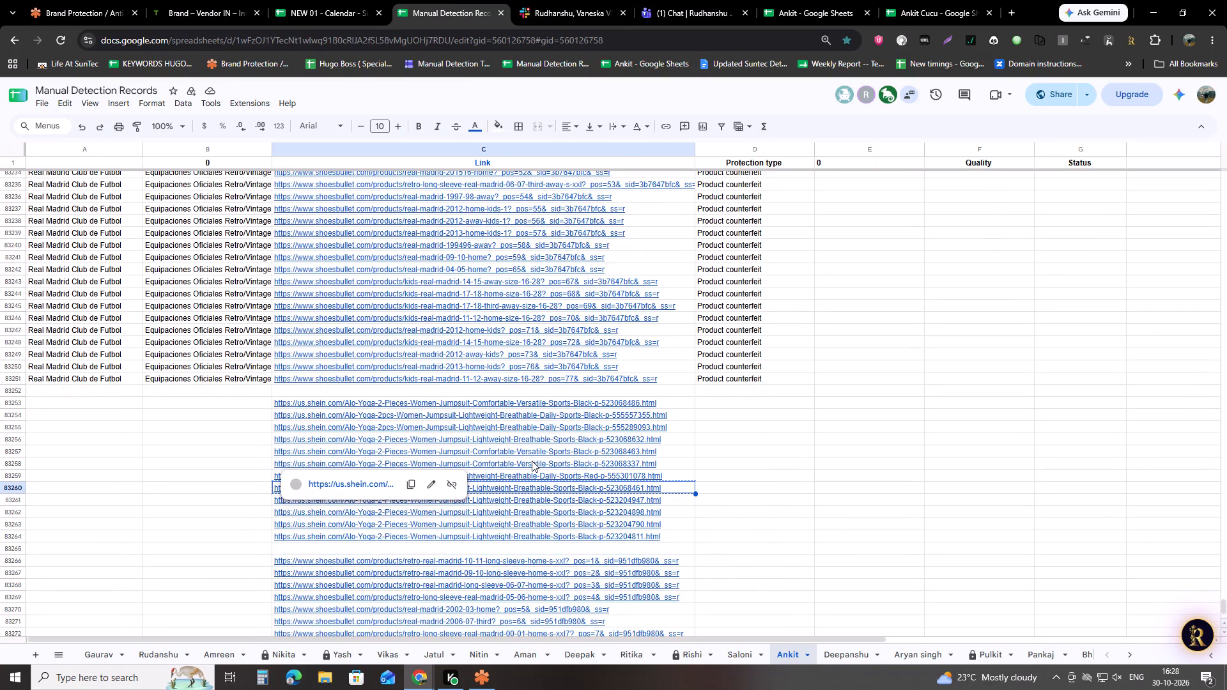
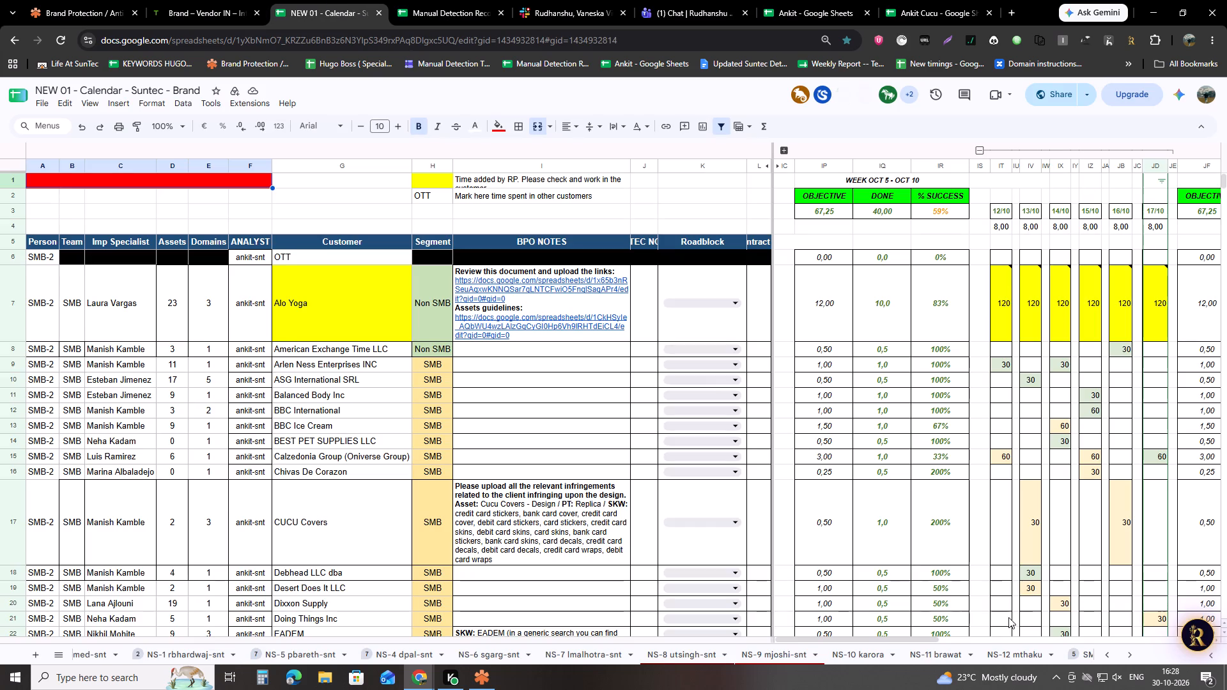
# Check the Alo Yoga row's 30/10 entry and its note in the WEEK OCT 26 - OCT 31 block of the Suntec brand calendar.
pyautogui.moveTo(921, 641); pyautogui.dragTo(1091, 634)
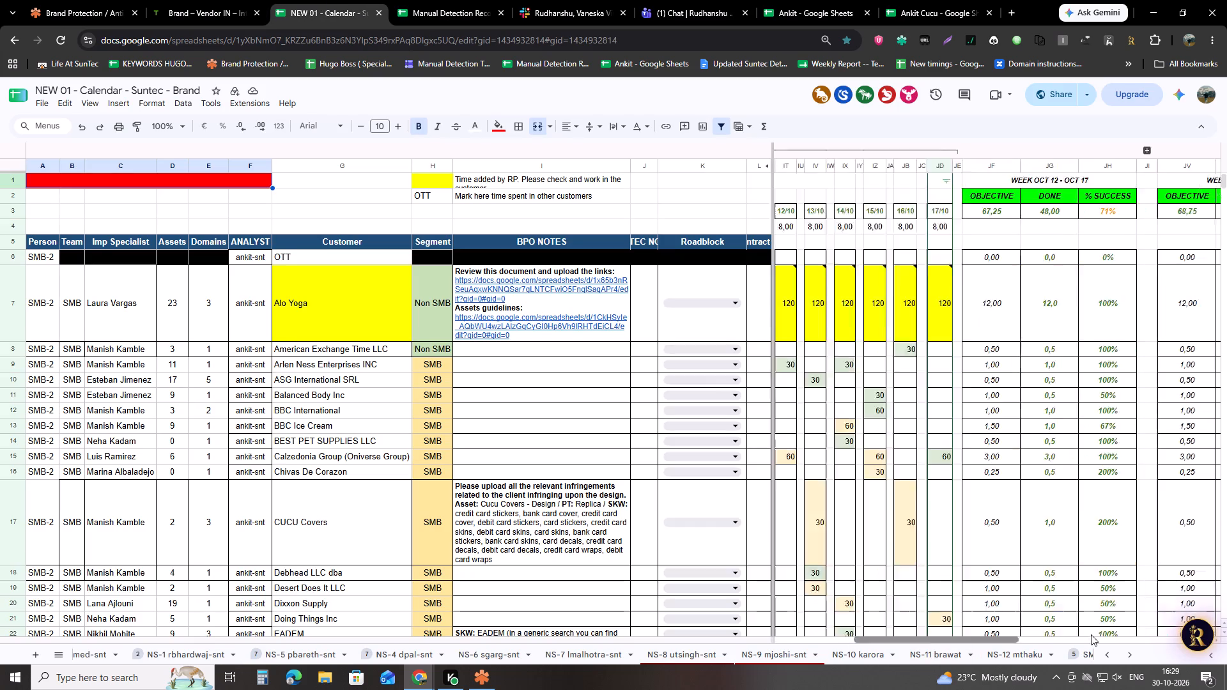
pyautogui.moveTo(1091, 634); pyautogui.dragTo(1226, 627)
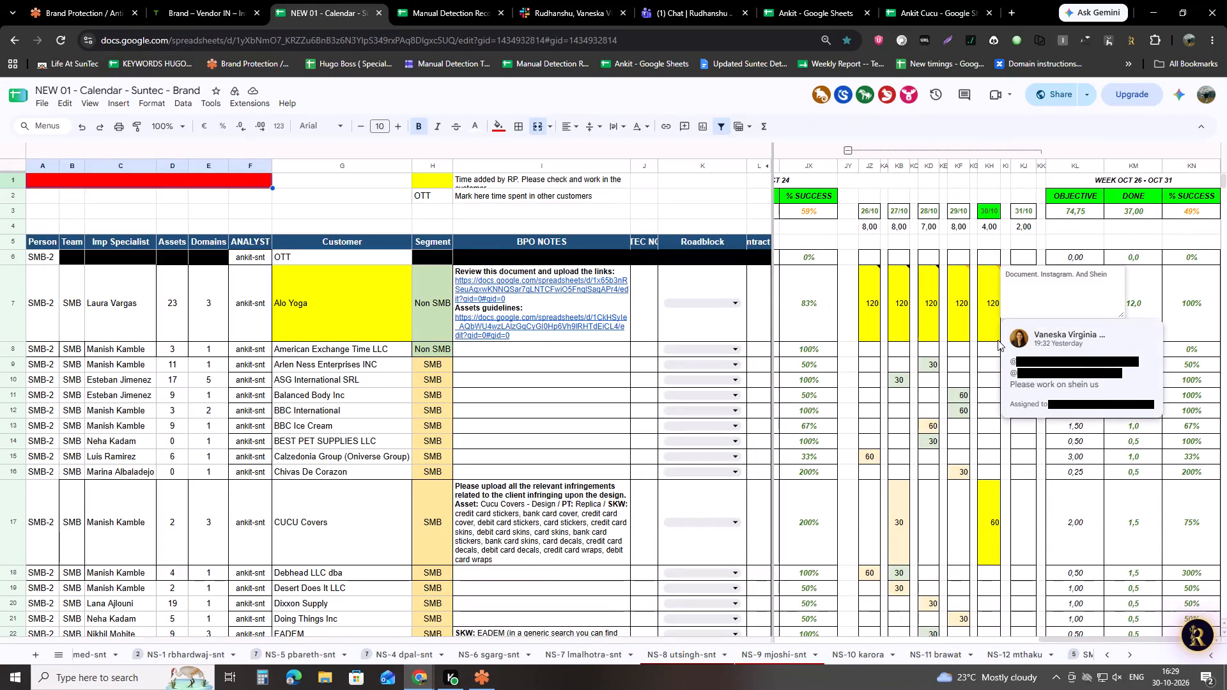
# Create a temporary filter view covering the whole NEW 01 - Calendar sheet.
pyautogui.hotkey('ctrl', 'a')
pyautogui.hotkey('ctrl', 'a')
pyautogui.hotkey('ctrl', 'a')
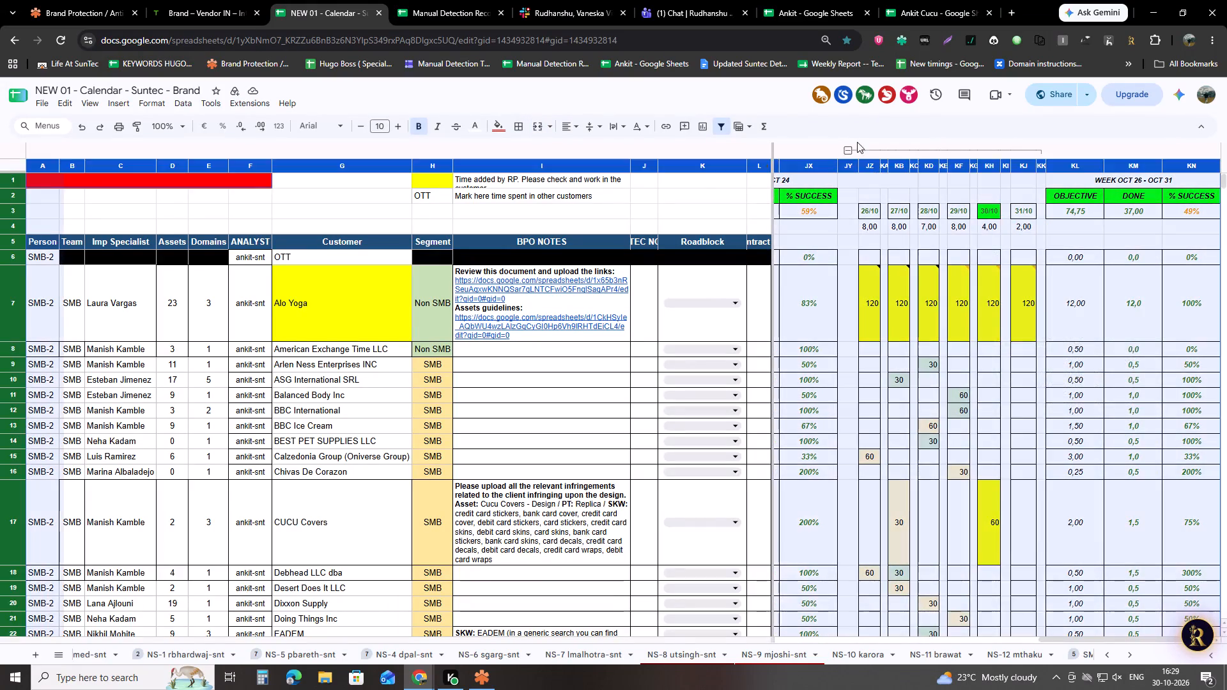
pyautogui.hotkey('ctrl', 'a')
pyautogui.hotkey('ctrl', 'a')
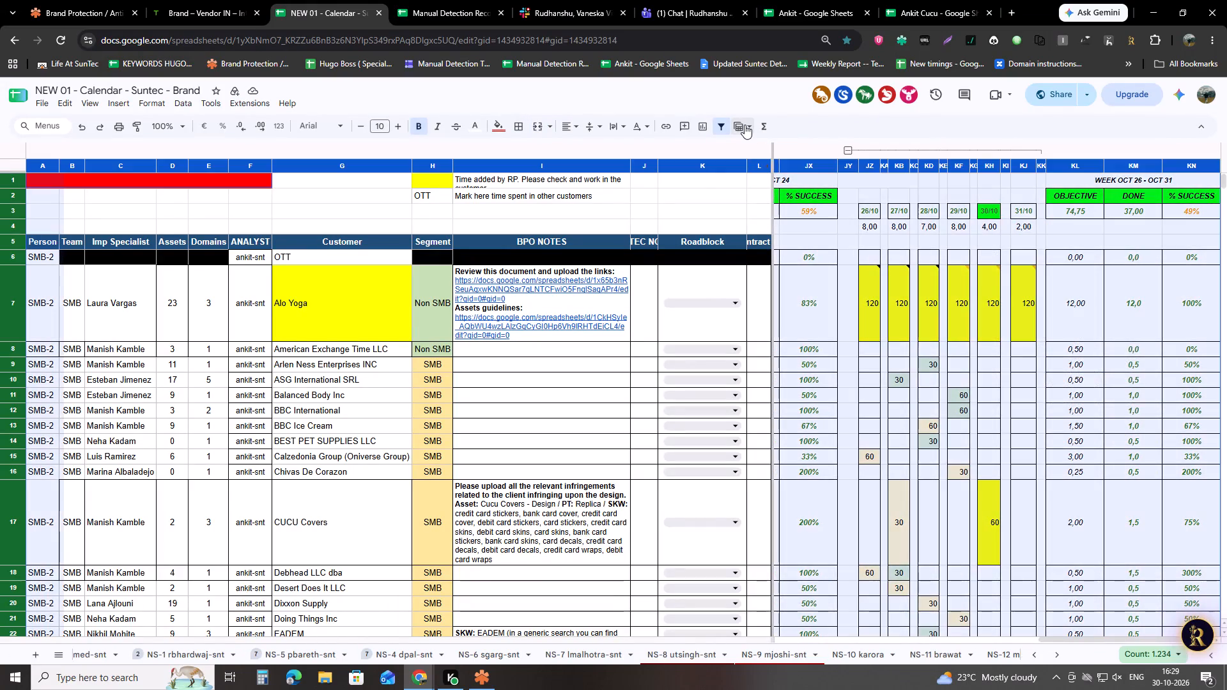
pyautogui.click(745, 125)
pyautogui.click(760, 162)
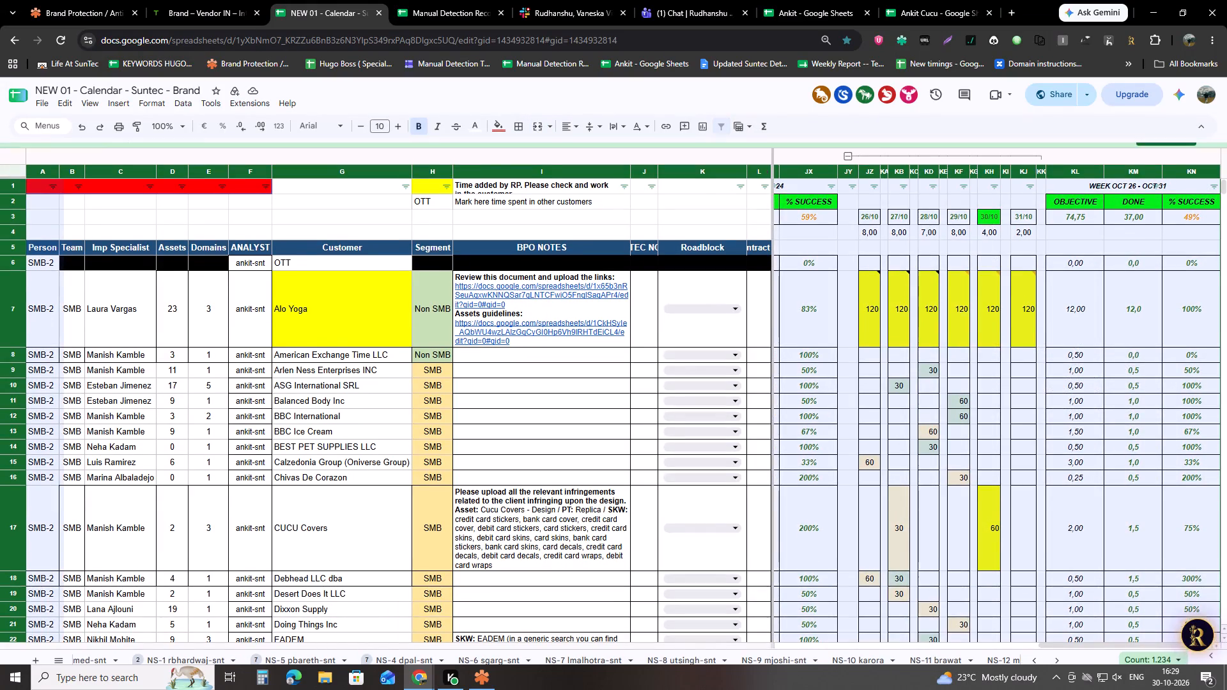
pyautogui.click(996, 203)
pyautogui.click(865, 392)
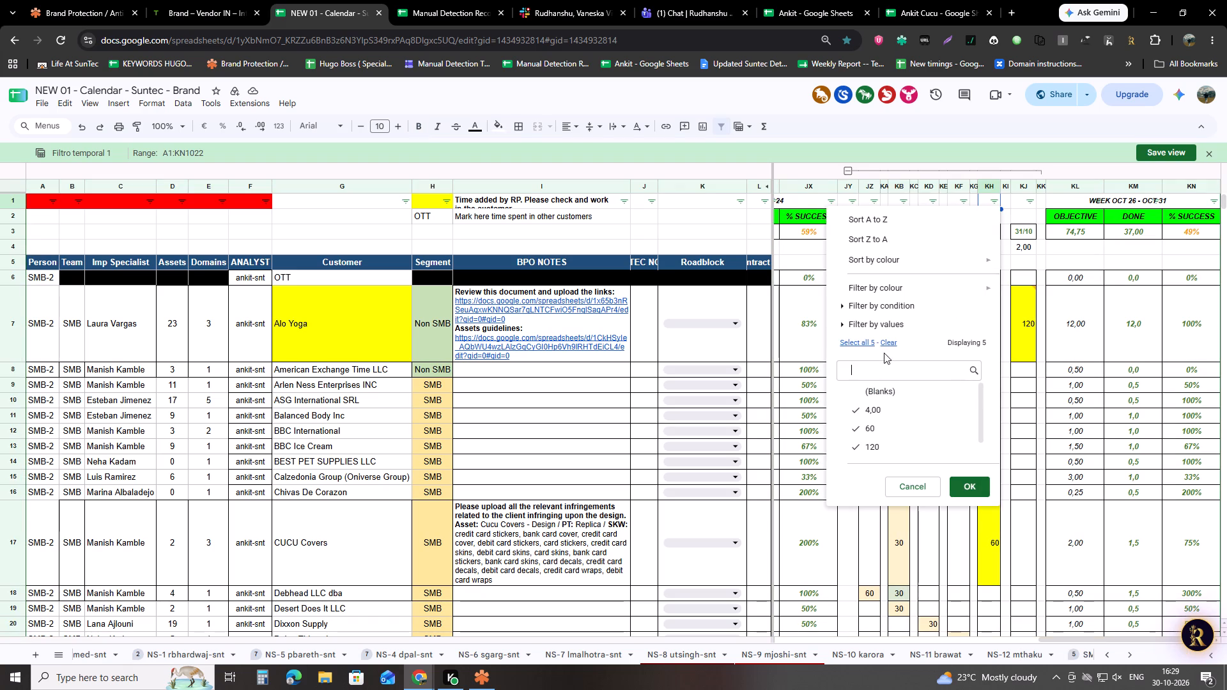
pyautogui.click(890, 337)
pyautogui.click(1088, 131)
# Filter the % SUCCESS column for the week Oct 26 - Oct 31 to show only customers at 0%.
pyautogui.click(1209, 200)
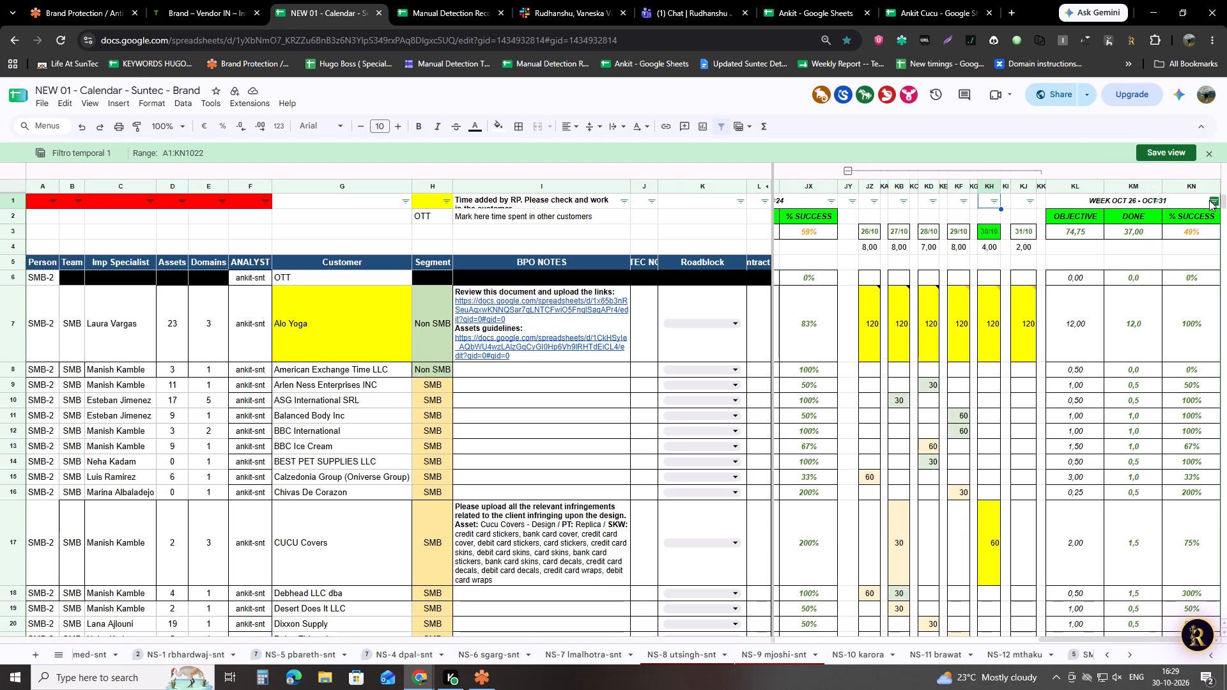
pyautogui.click(1077, 350)
pyautogui.click(1116, 338)
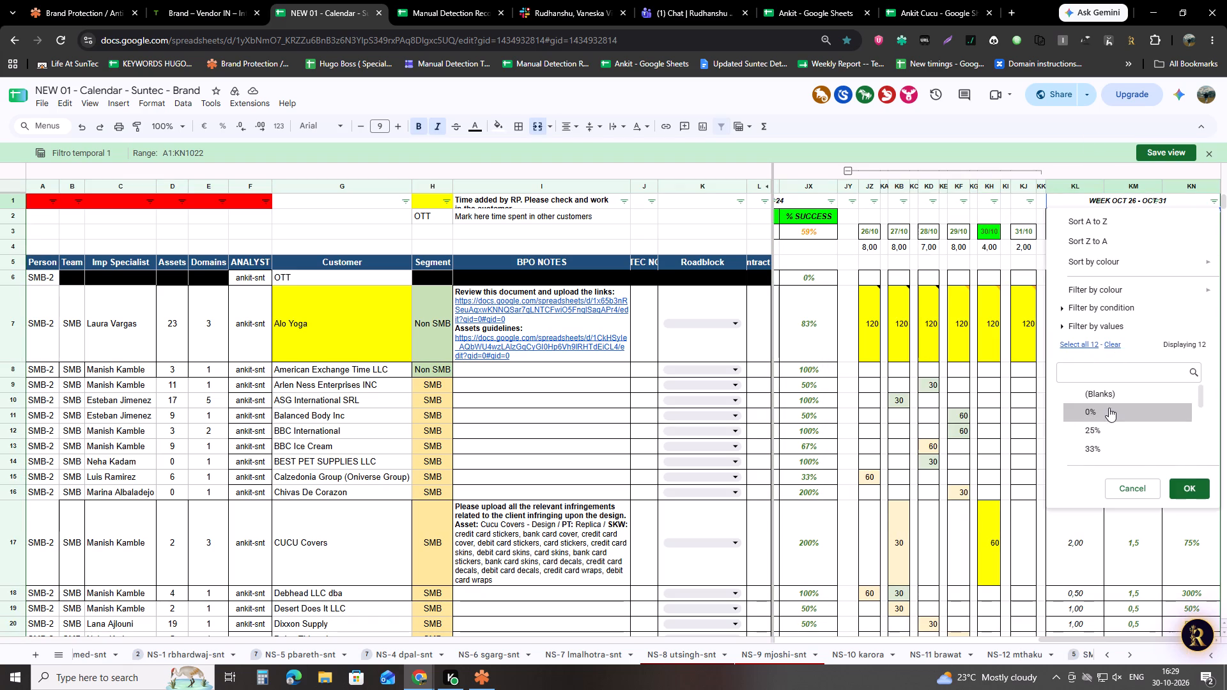
pyautogui.click(1109, 408)
pyautogui.click(1183, 482)
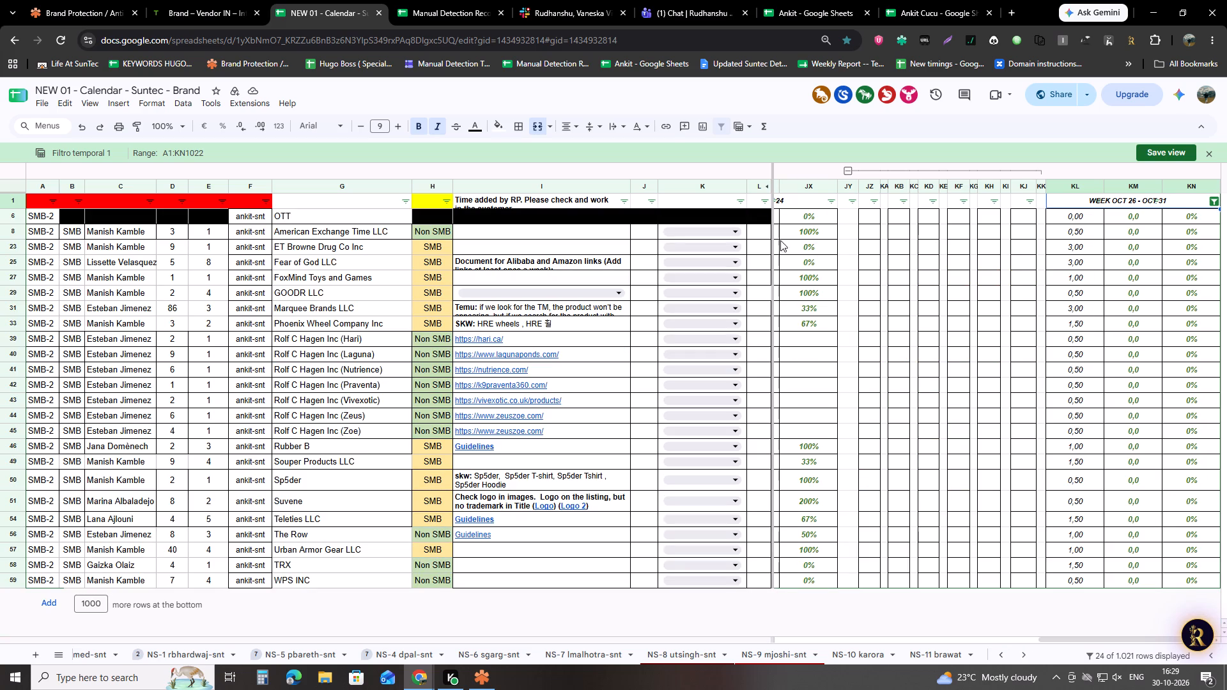
# Enter 30 for American Exchange Time LLC in the 30/10 column (KH).
pyautogui.click(996, 231)
pyautogui.write('30')
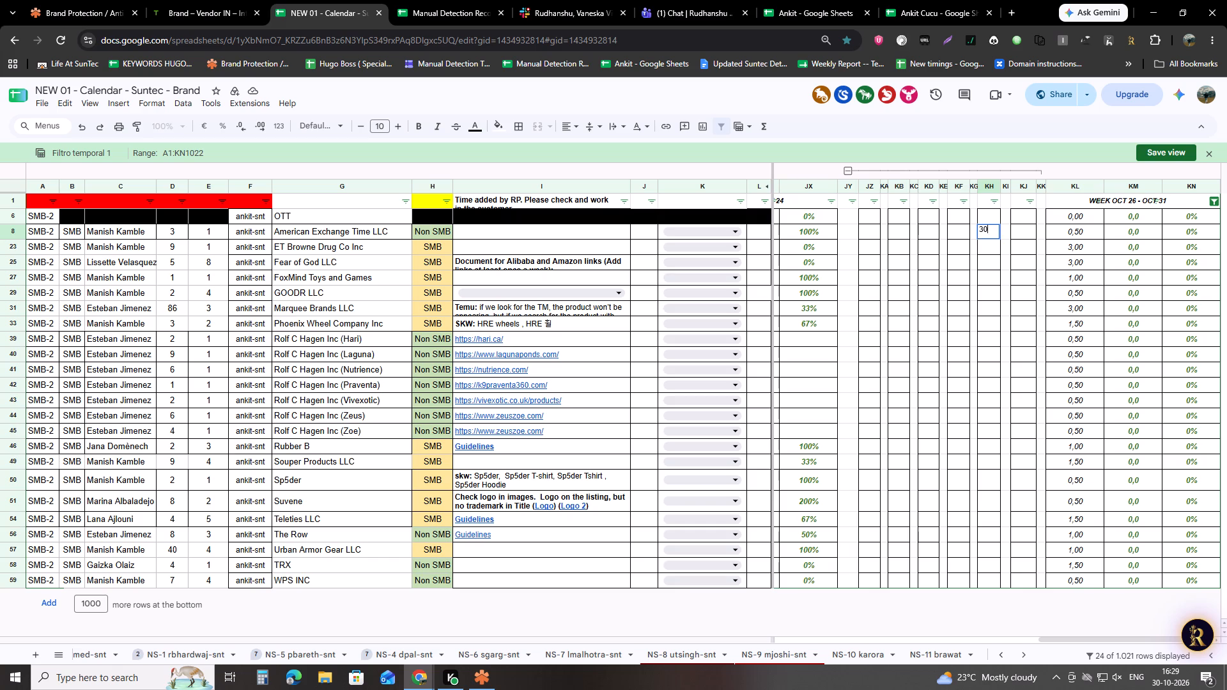
pyautogui.press('Return')
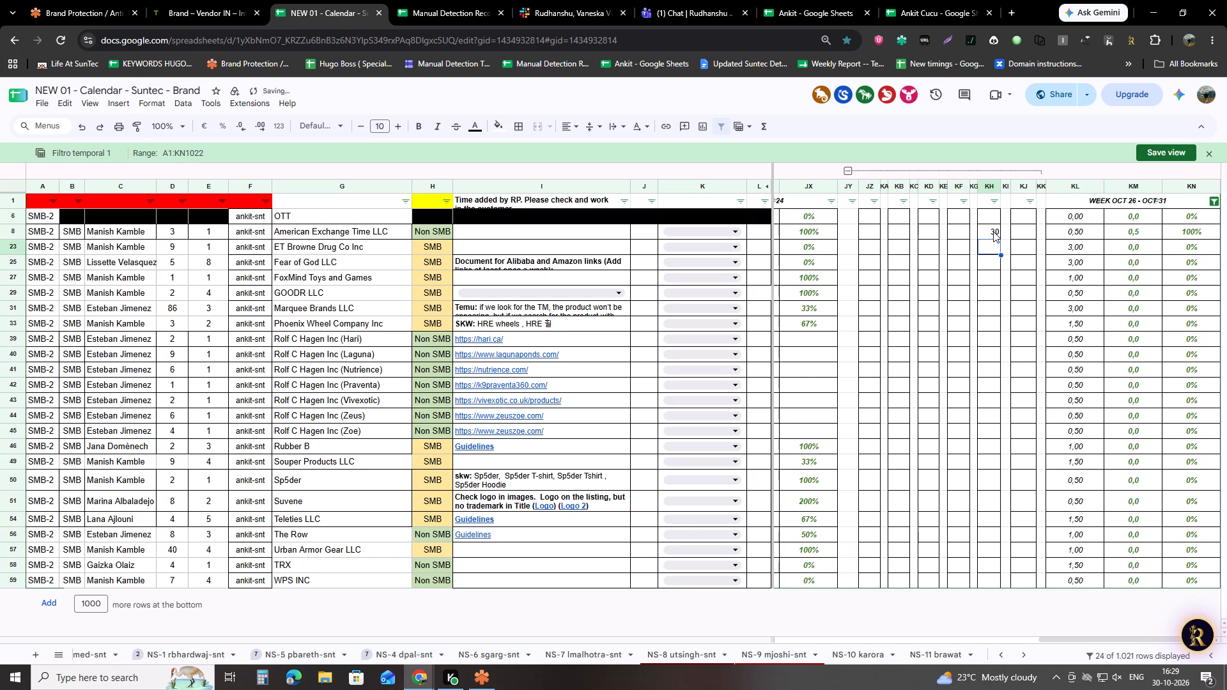
# Enter 60 for FoxMind Toys and Games in the 30/10 column (KH).
pyautogui.press('Down')
pyautogui.press('Down')
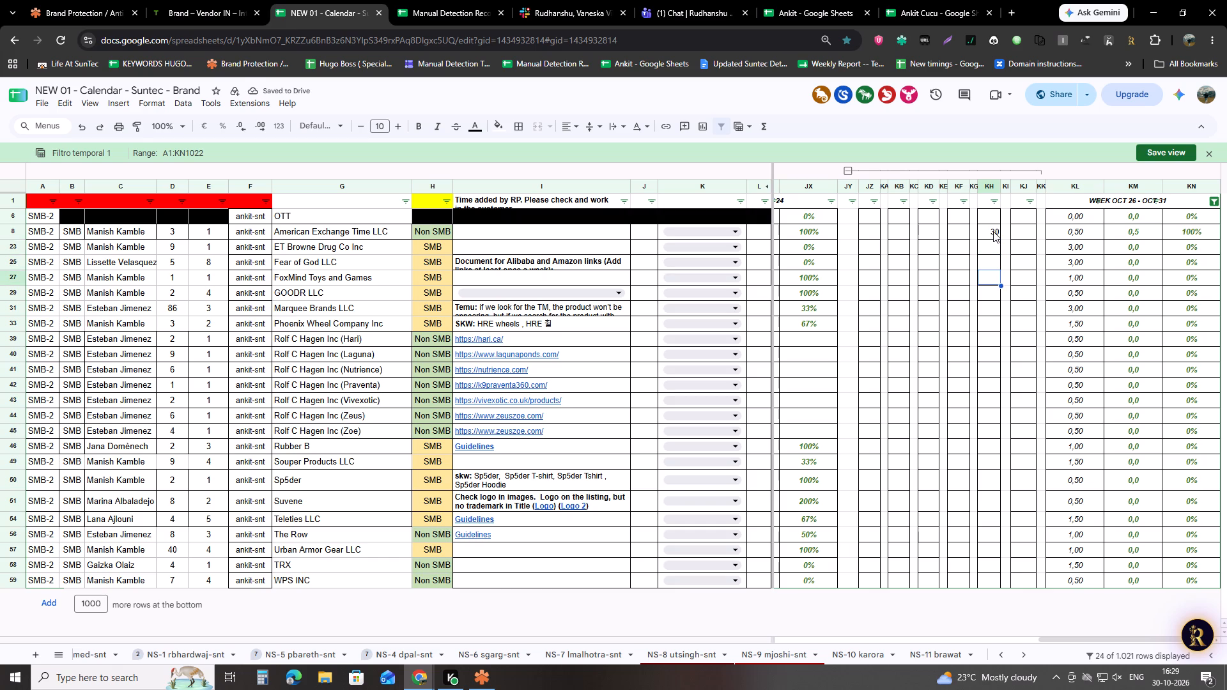
pyautogui.click(0, 276)
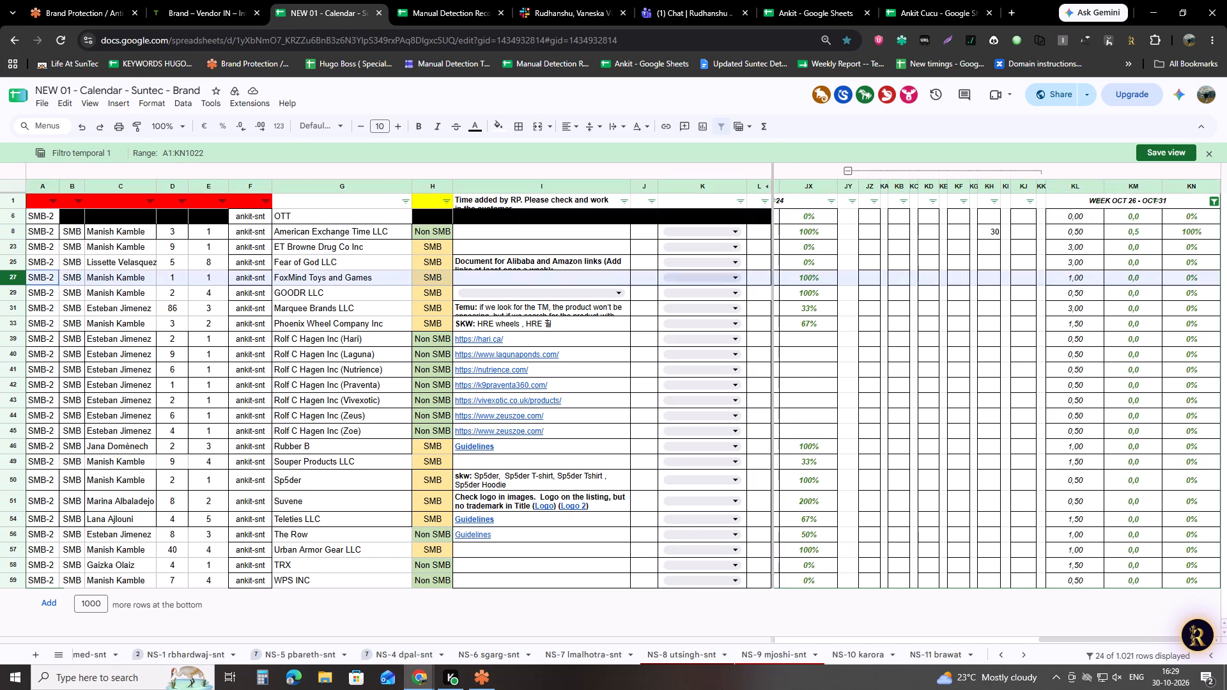
pyautogui.click(0, 282)
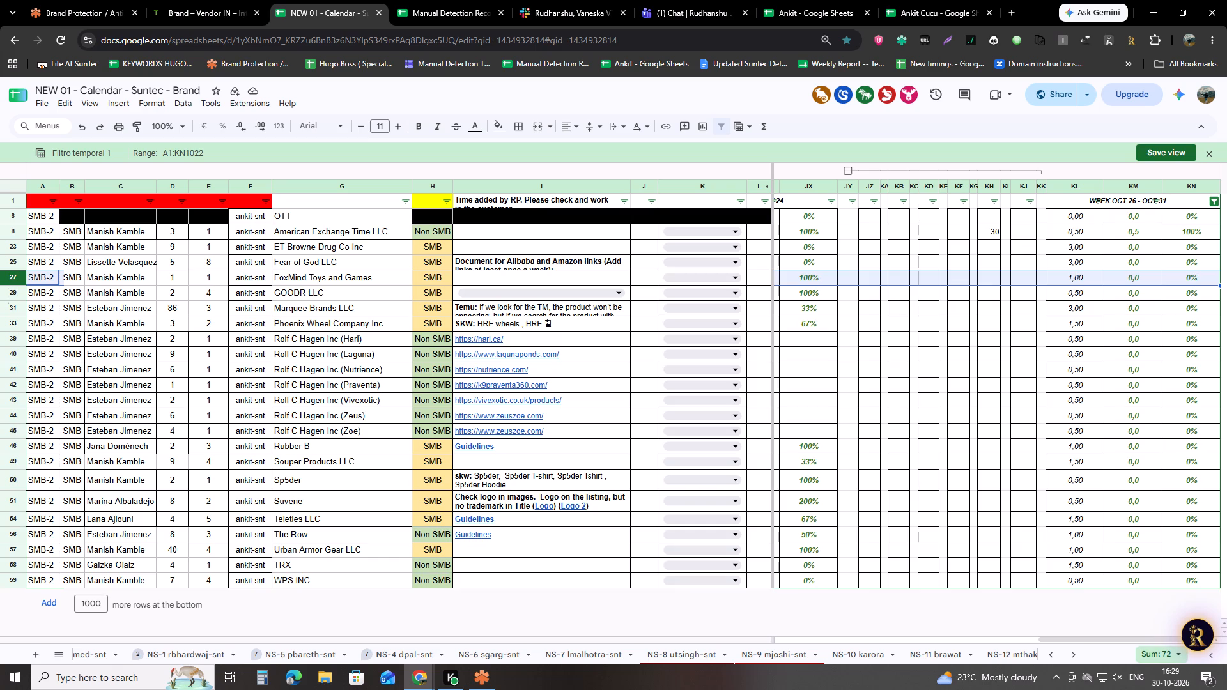
pyautogui.tripleClick(0, 282)
pyautogui.click(980, 278)
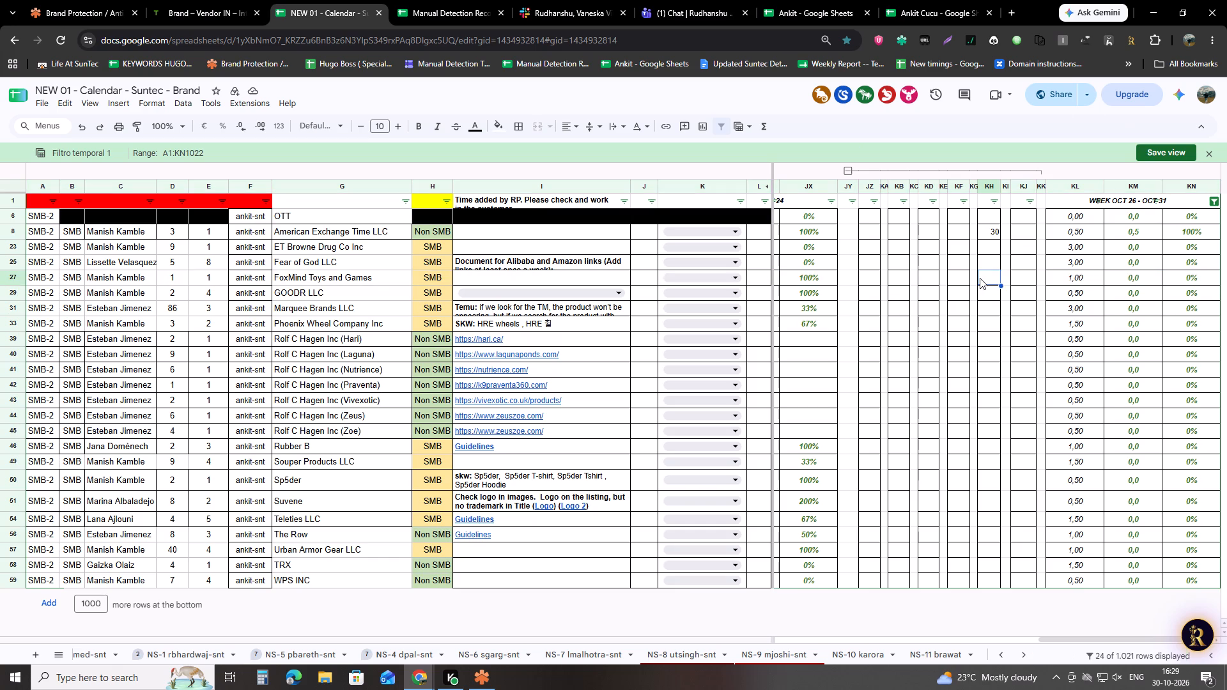
pyautogui.write('60')
pyautogui.press('Return')
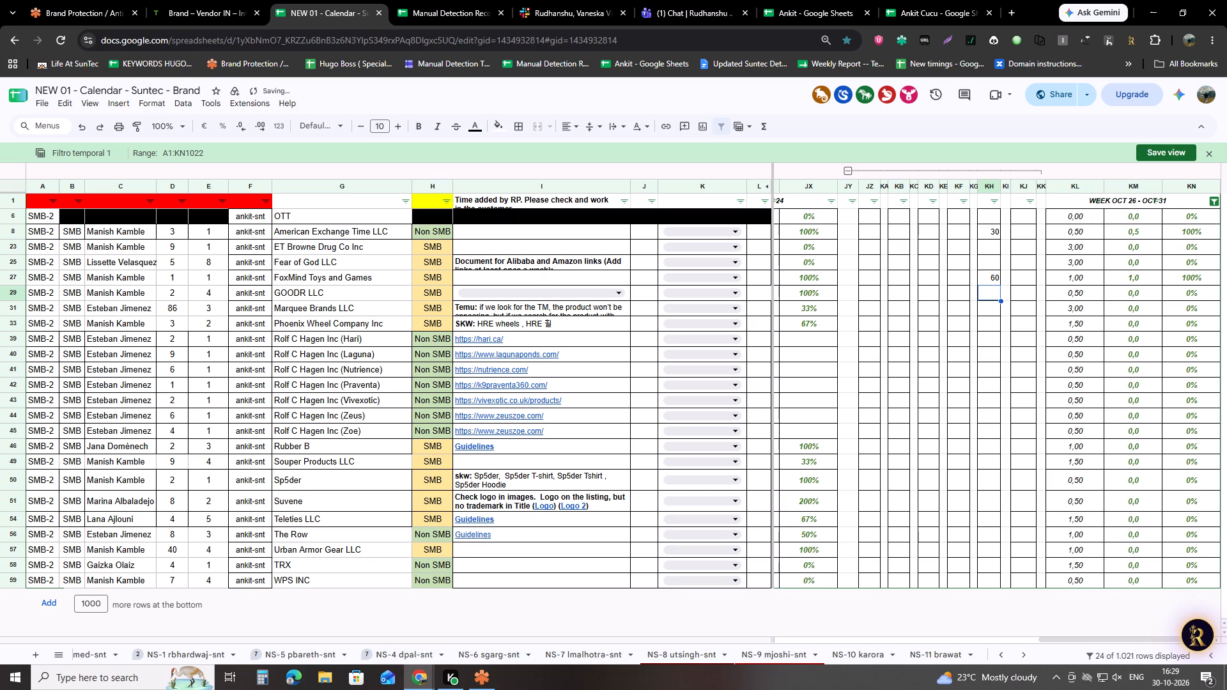
# Copy FoxMind's 60 into the Marquee Brands LLC row of the 30/10 column (KH).
pyautogui.click(323, 306)
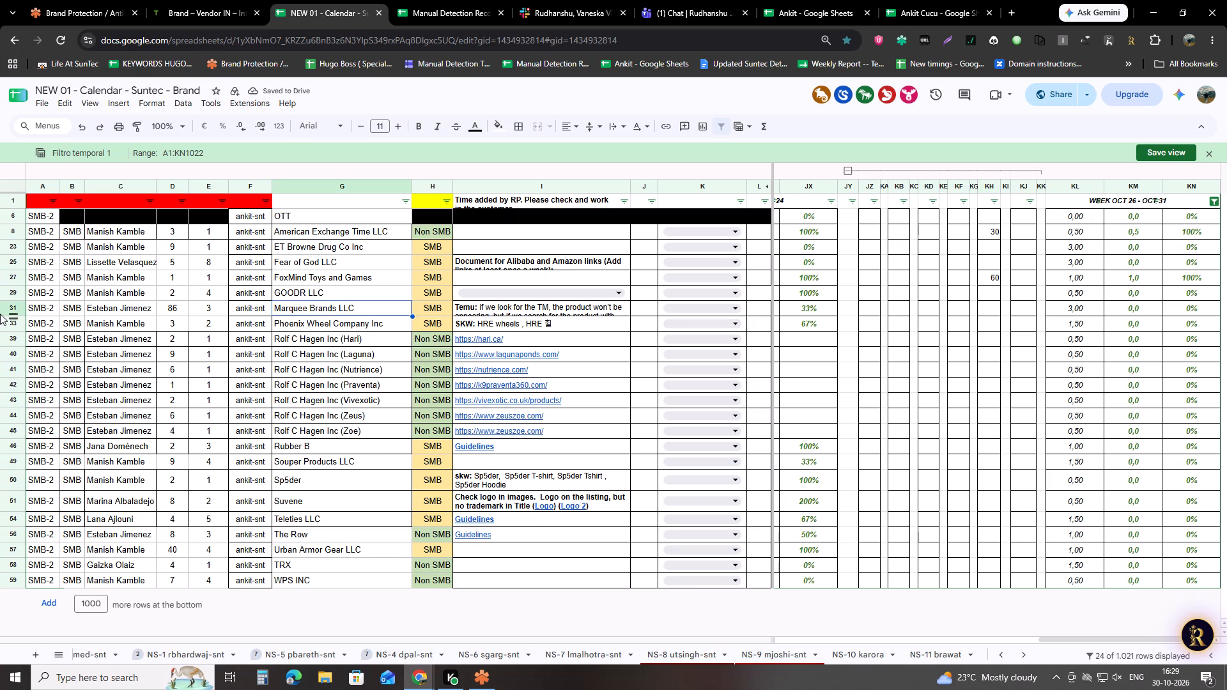
pyautogui.click(0, 314)
pyautogui.click(0, 314)
pyautogui.click(0, 314)
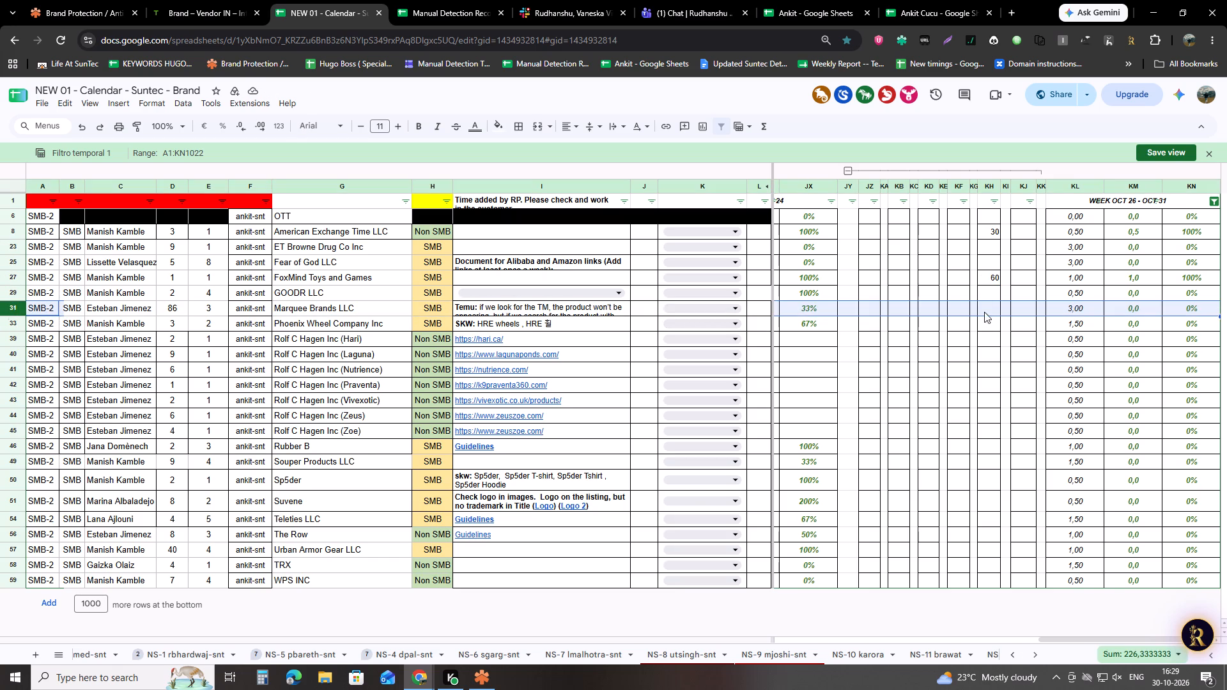
pyautogui.click(1003, 282)
pyautogui.click(991, 279)
pyautogui.hotkey('ctrl', 'c')
pyautogui.click(987, 310)
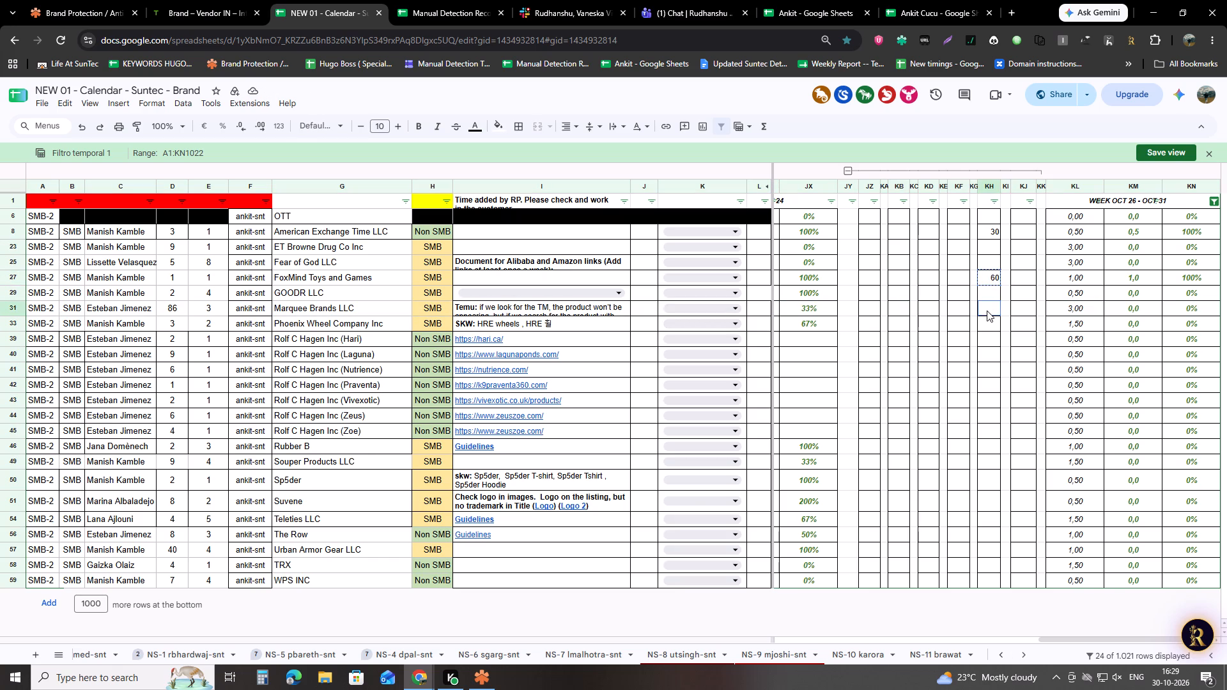
pyautogui.hotkey('ctrl', 'v')
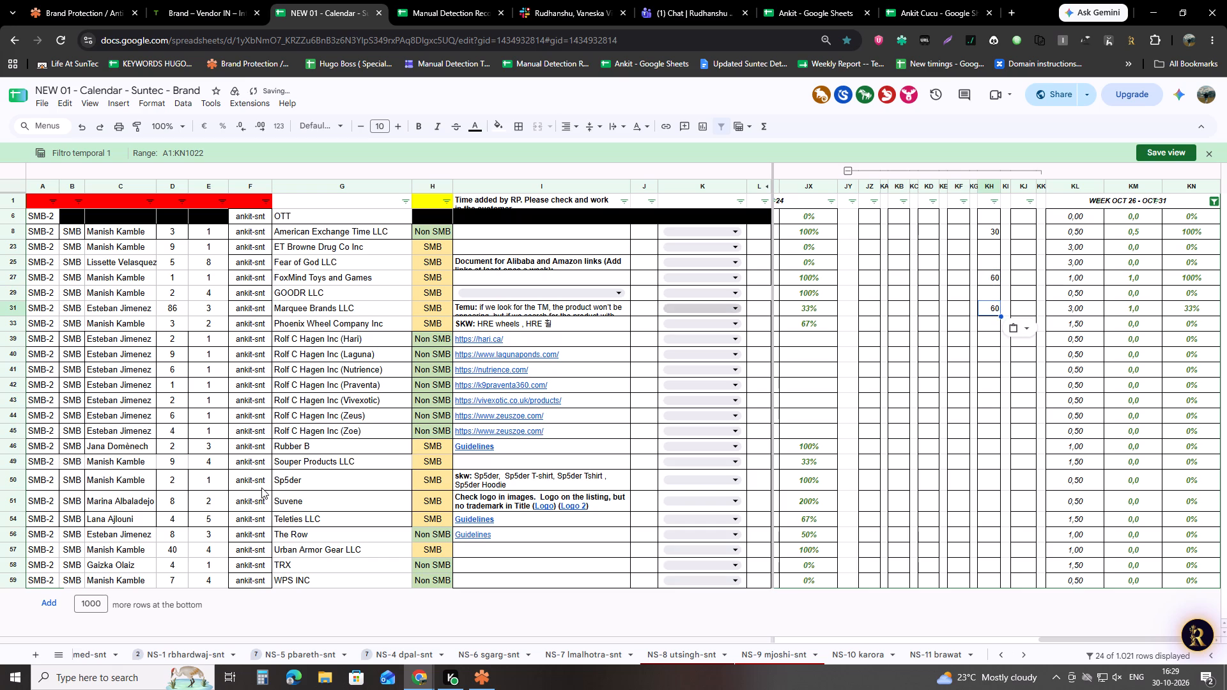
# Enter 30 for Sp5der in the 30/10 column (KH).
pyautogui.click(293, 484)
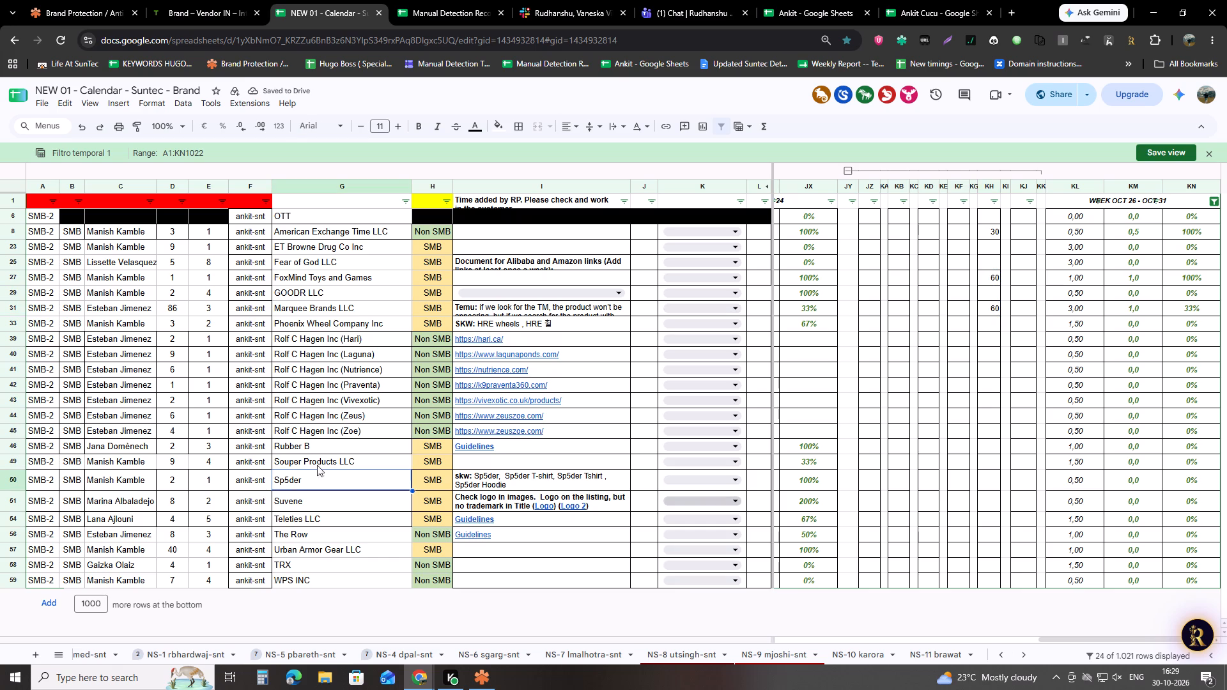
pyautogui.click(983, 480)
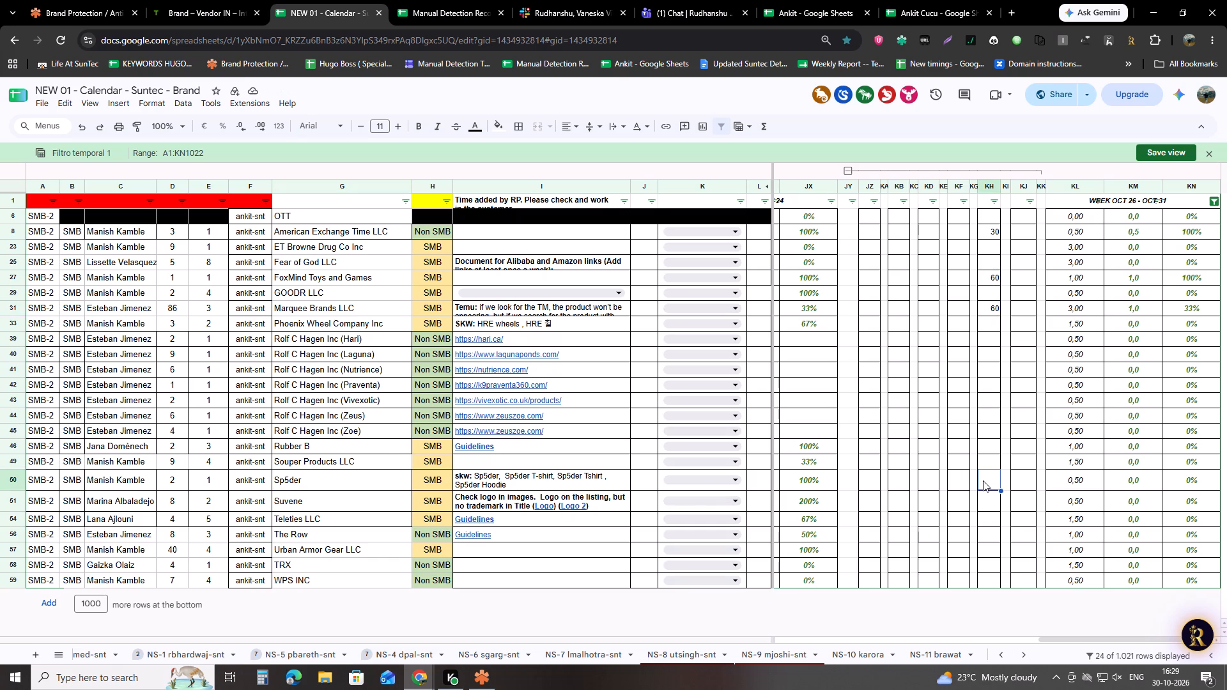
pyautogui.write('30')
pyautogui.press('Return')
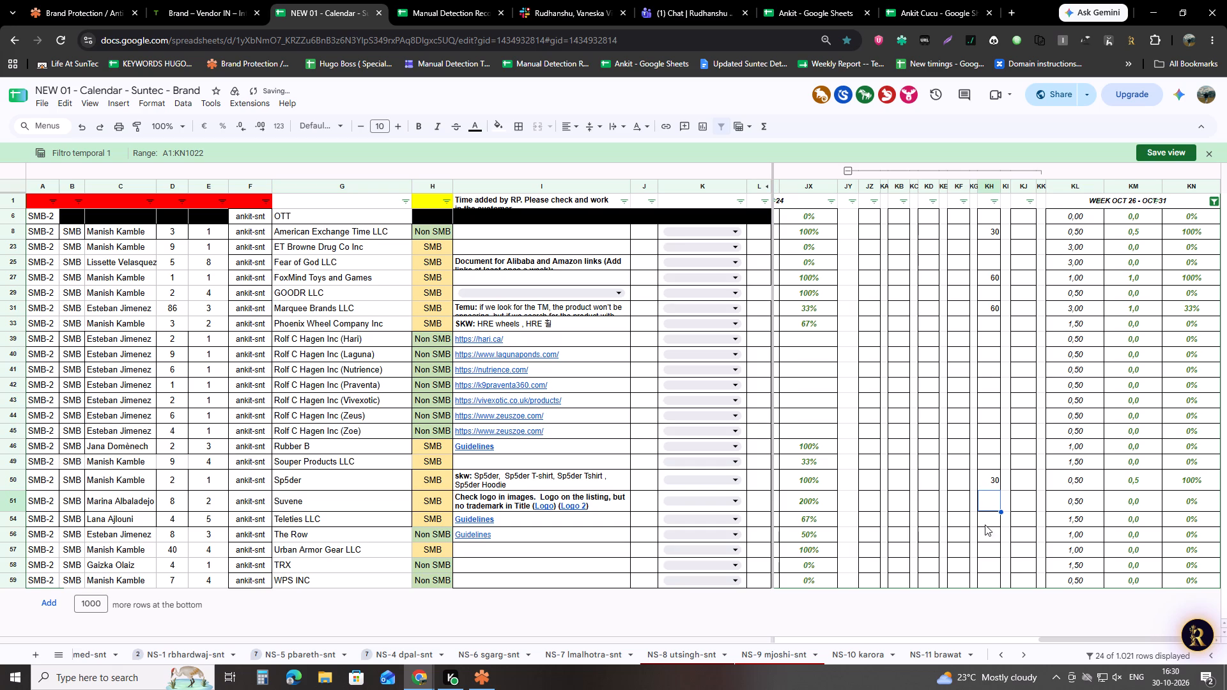
# Enter 30 for Urban Armor Gear LLC in the 30/10 column (KH).
pyautogui.click(985, 525)
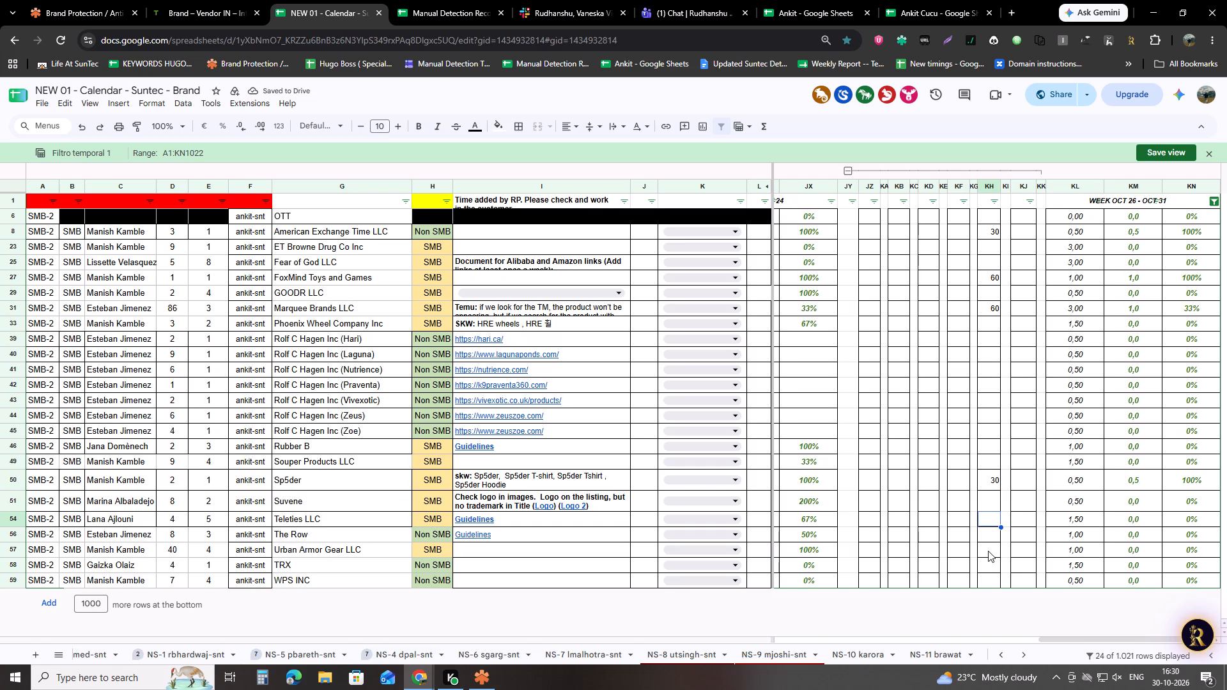
pyautogui.click(988, 551)
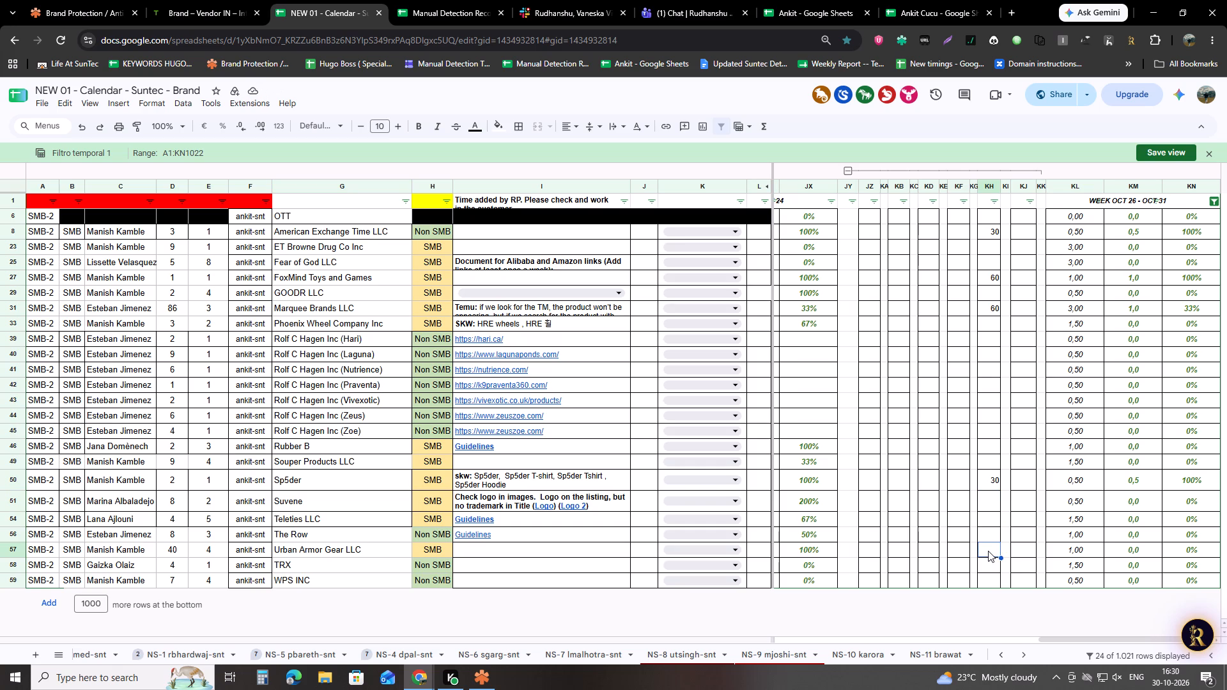
pyautogui.write('30')
pyautogui.press('Return')
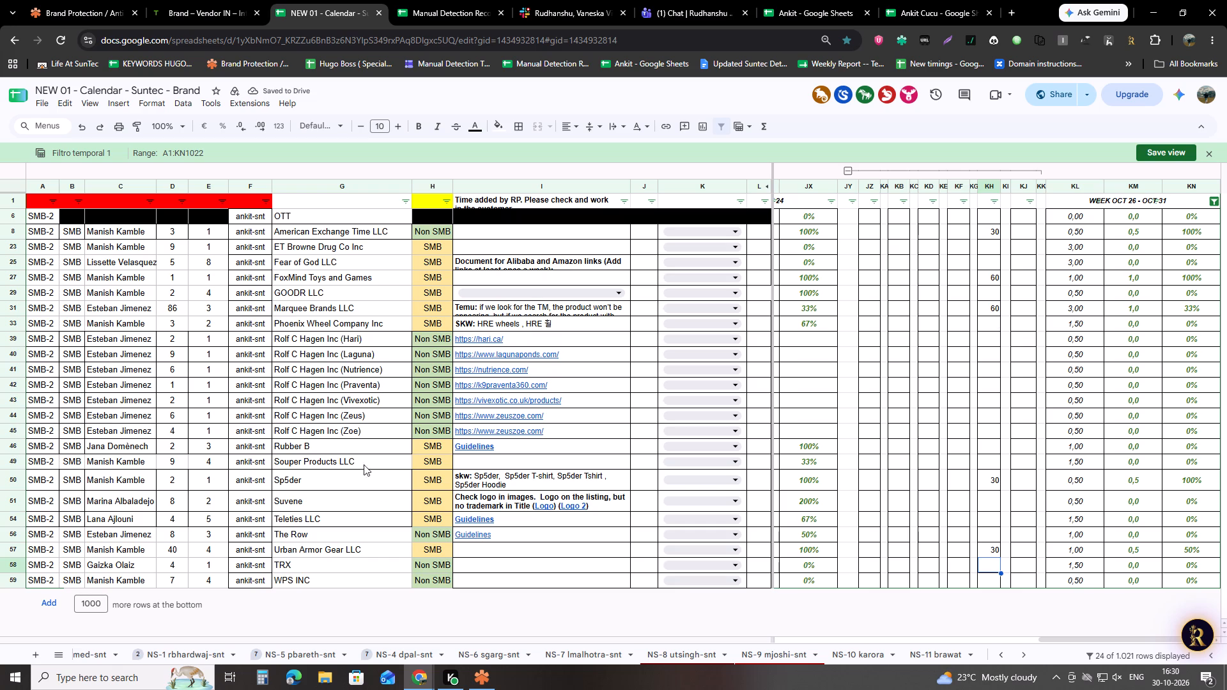
# Check the Rubber B row and the sum of 30/10 entries from American Exchange Time LLC through Urban Armor Gear LLC.
pyautogui.click(346, 446)
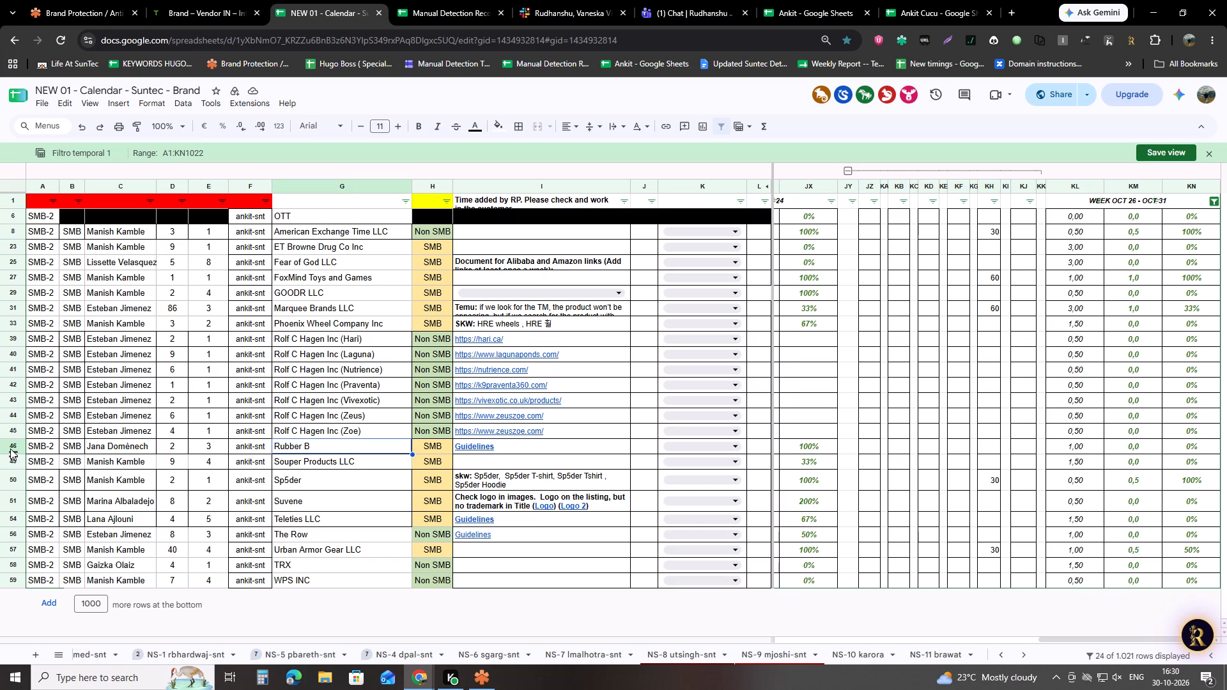
pyautogui.doubleClick(10, 448)
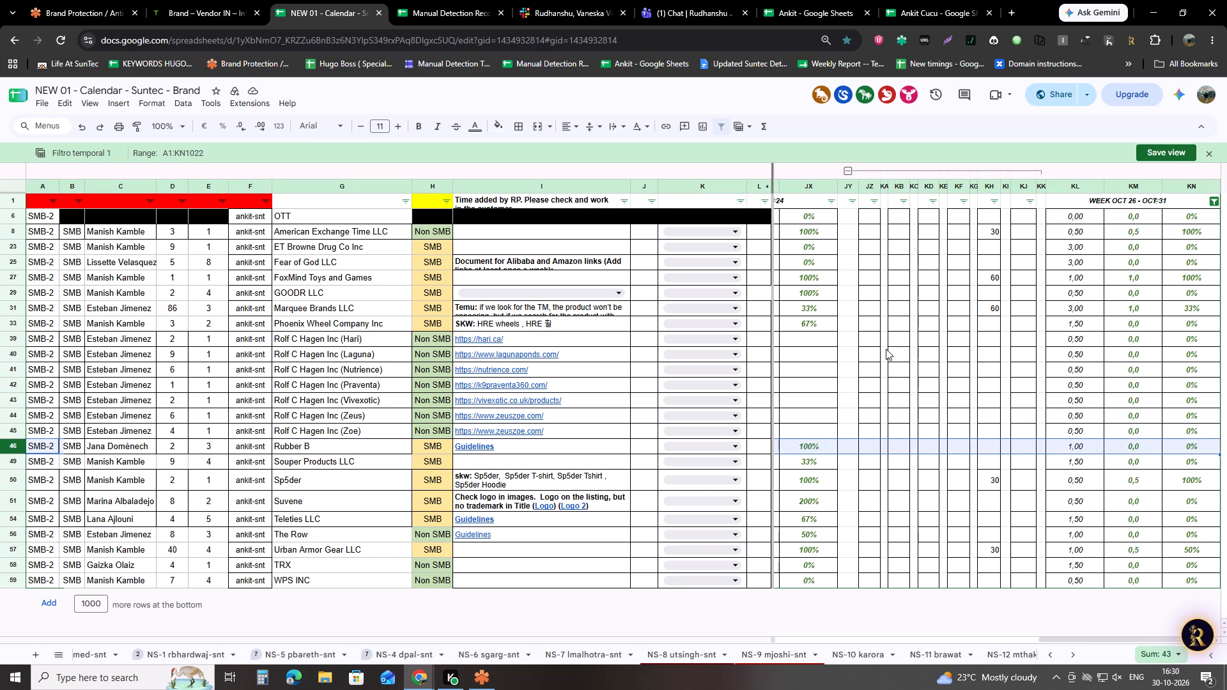
pyautogui.moveTo(985, 232); pyautogui.dragTo(977, 553)
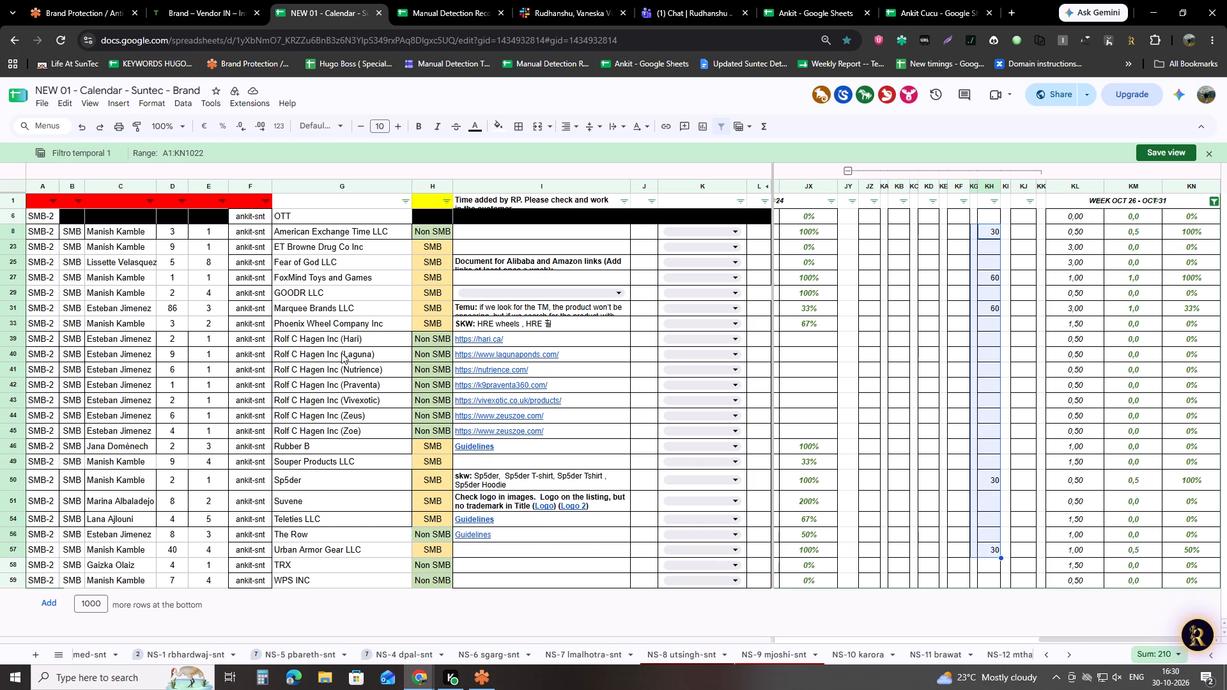
# Open the hari.ca link from the BPO NOTES of the Rolf C Hagen Inc (Hari) row.
pyautogui.click(346, 334)
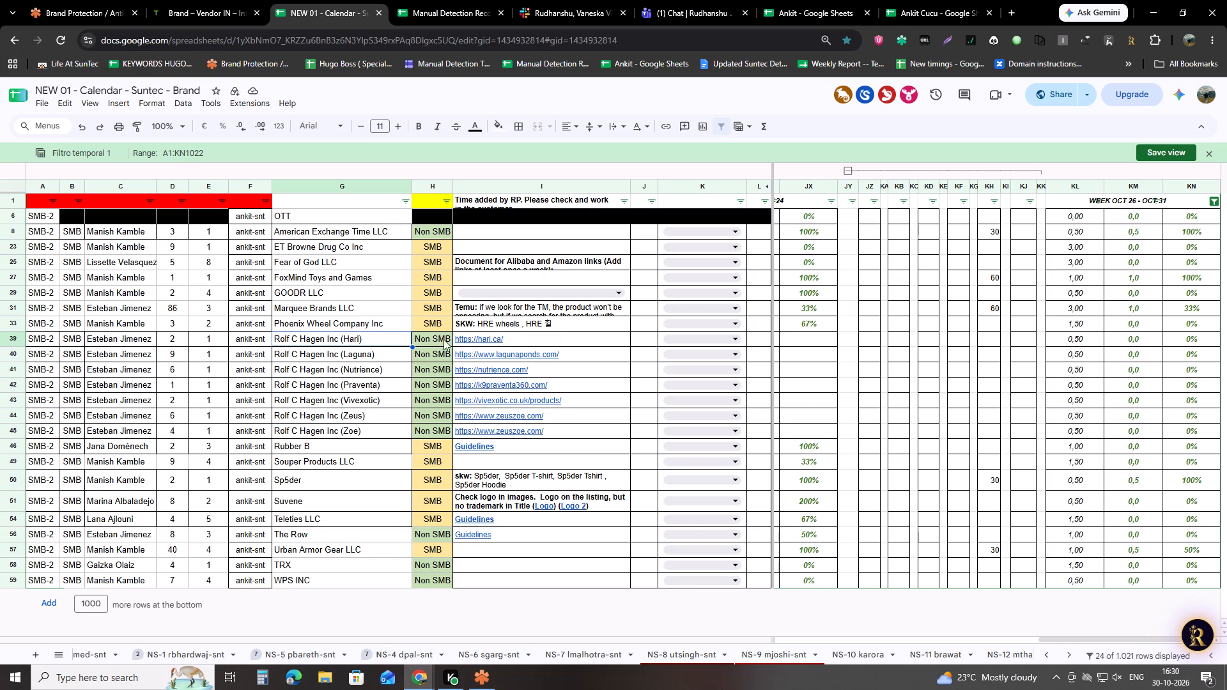
pyautogui.click(481, 336)
pyautogui.click(505, 358)
# Switch to the Red Points front office and open its back office portal in a new tab.
pyautogui.click(61, 0)
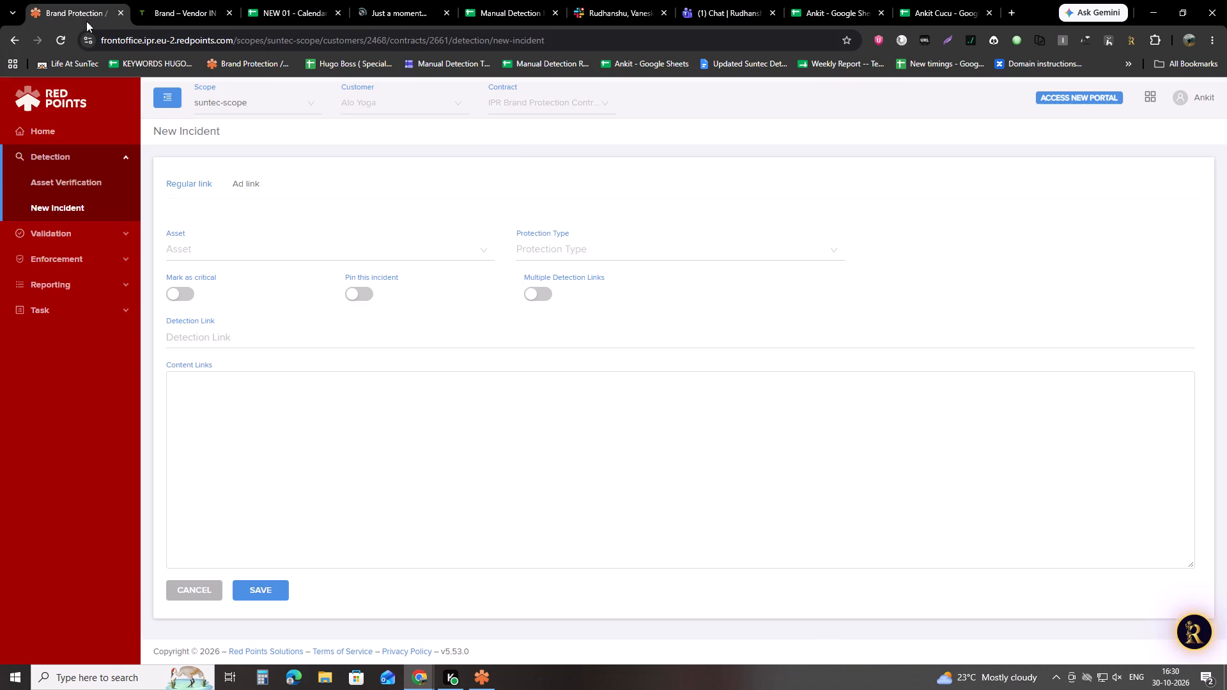
pyautogui.click(1154, 103)
pyautogui.click(1169, 138)
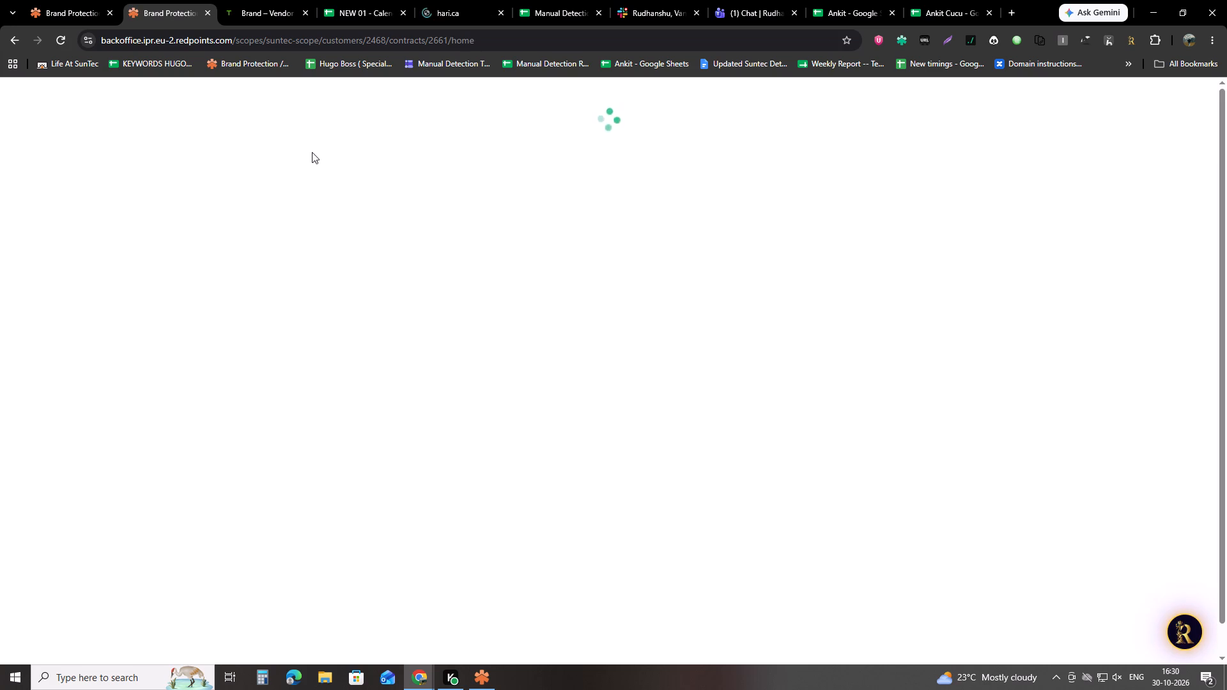
# Examine the product brands shown on the hari.ca home page.
pyautogui.click(449, 0)
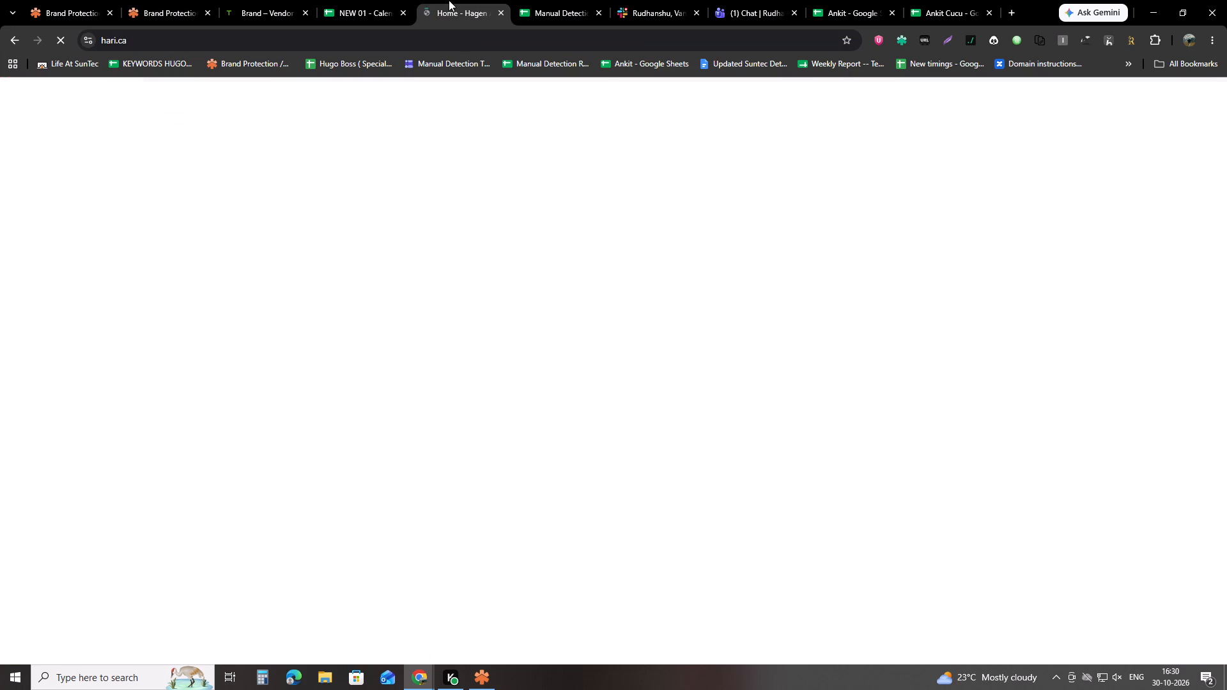
pyautogui.scroll(-6, 564, 418)
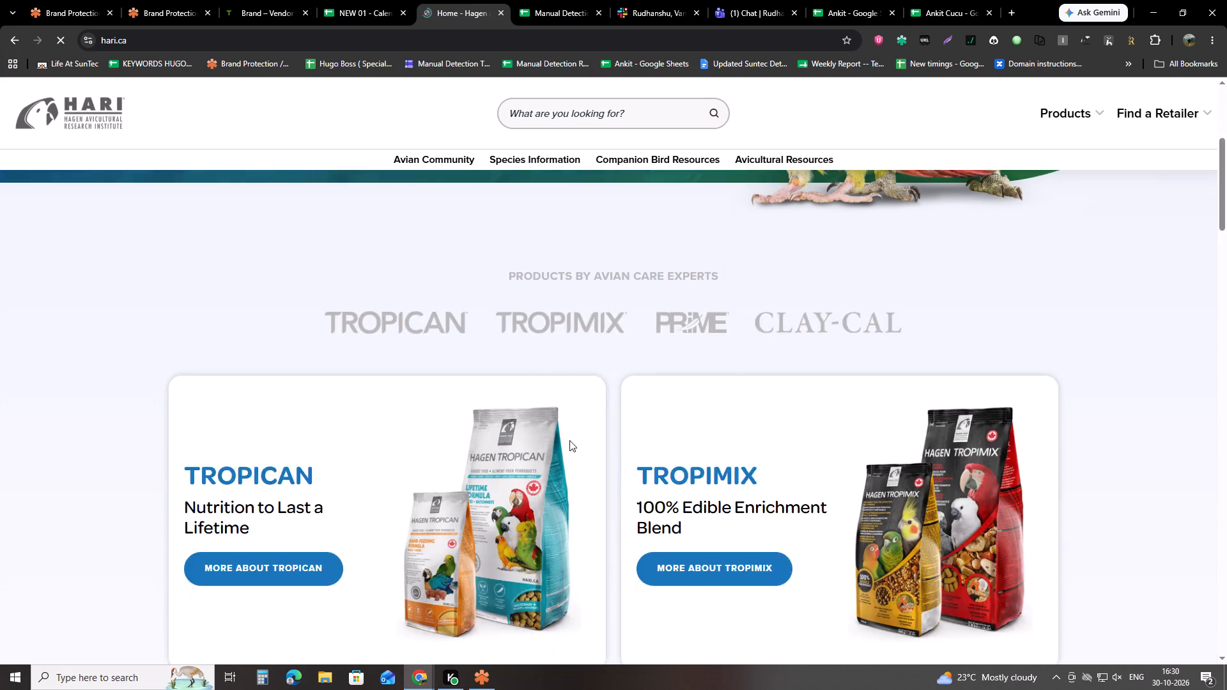
pyautogui.scroll(-4, 569, 440)
pyautogui.scroll(3, 580, 457)
# Open the official images in the Red Points back office and switch the customer to Rolf C Hagen INC.
pyautogui.click(194, 0)
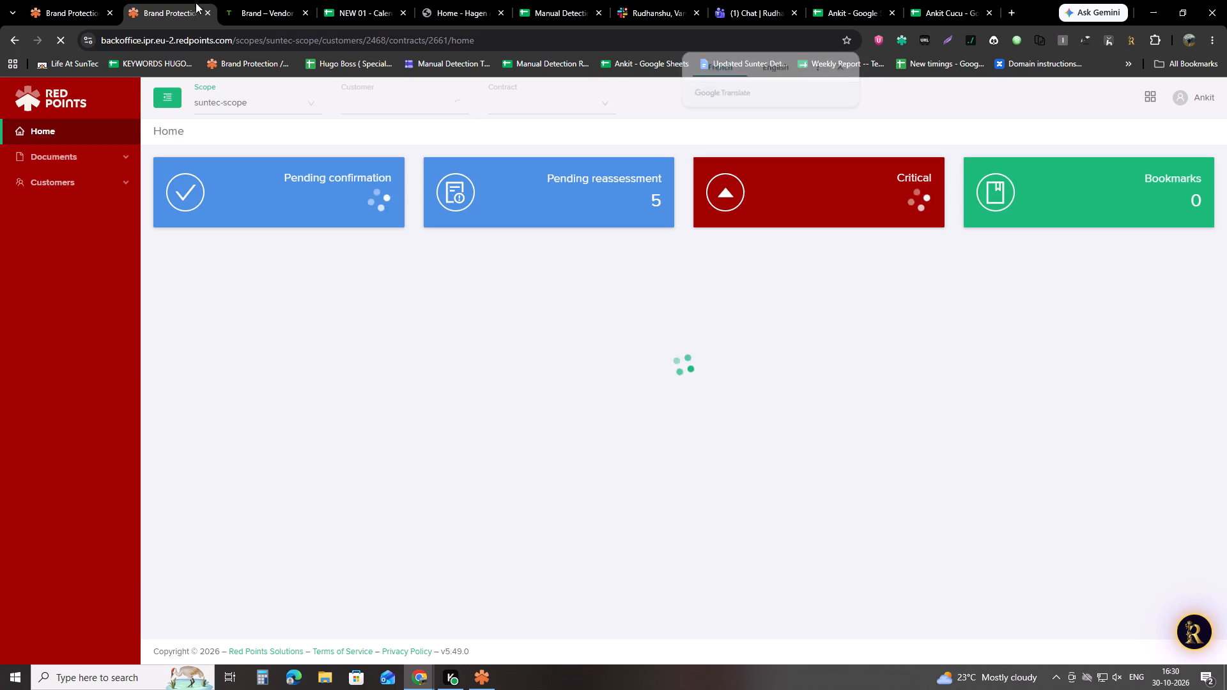
pyautogui.click(83, 154)
pyautogui.click(80, 188)
pyautogui.click(394, 110)
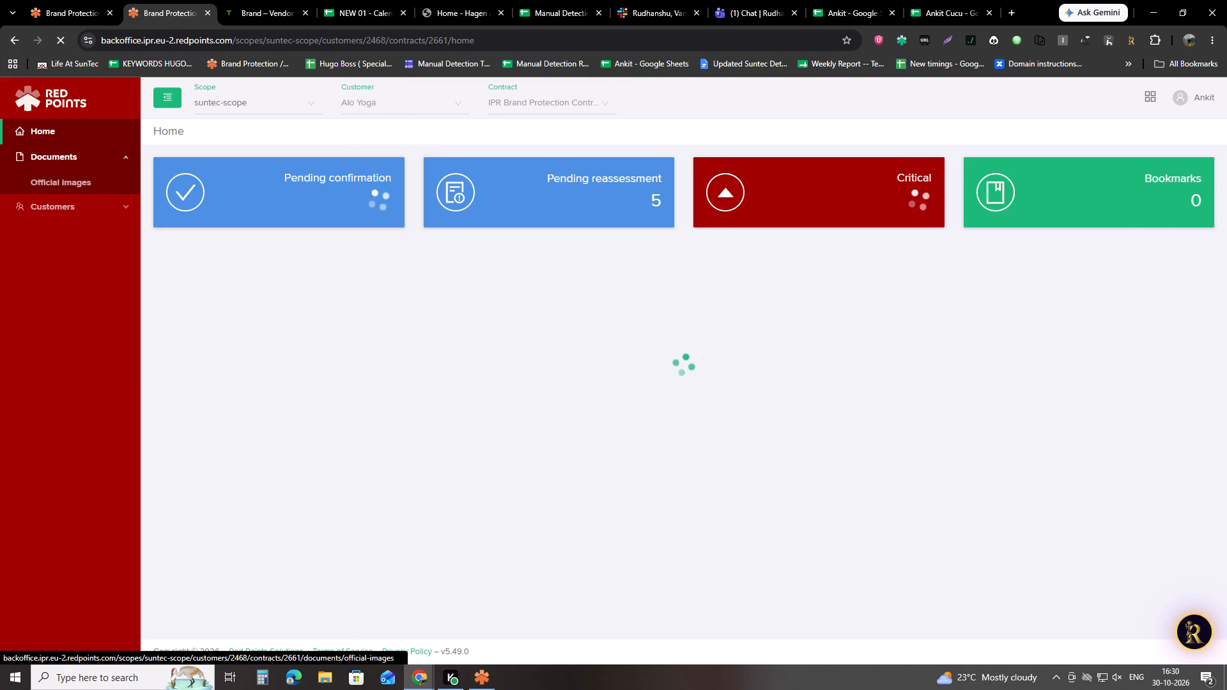
pyautogui.write('rolf')
pyautogui.press('Return')
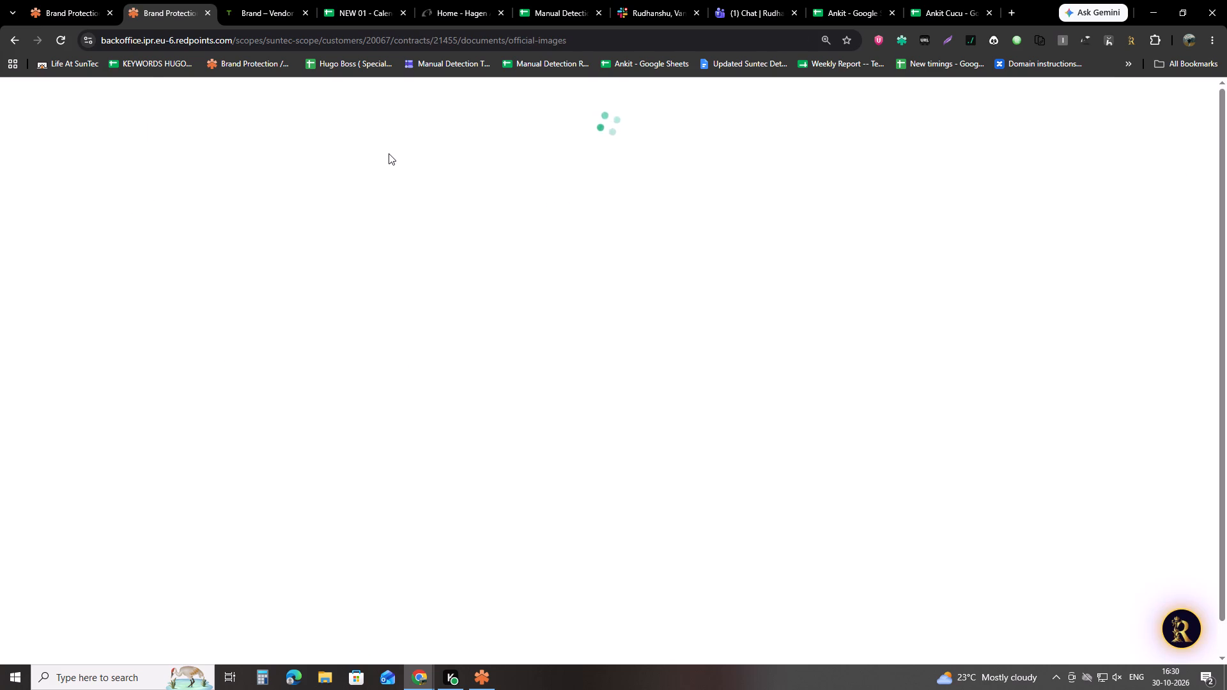
# Switch the contract to HARI for the Rolf C Hagen INC official images.
pyautogui.click(590, 109)
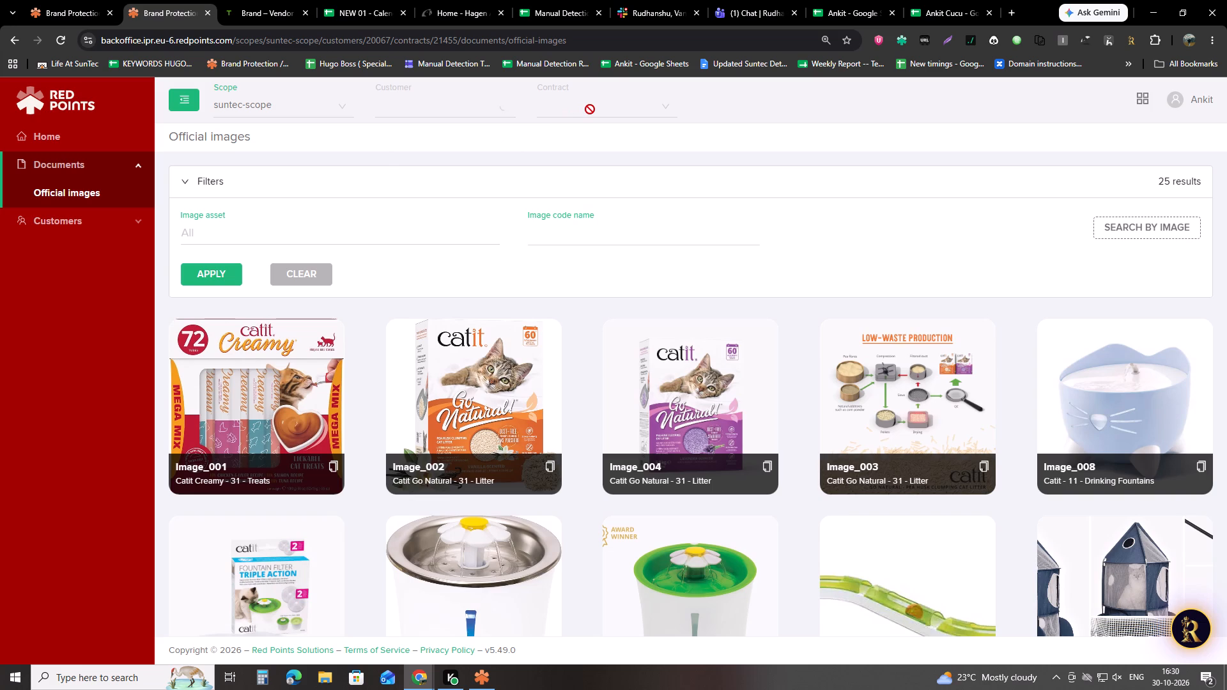
pyautogui.click(590, 109)
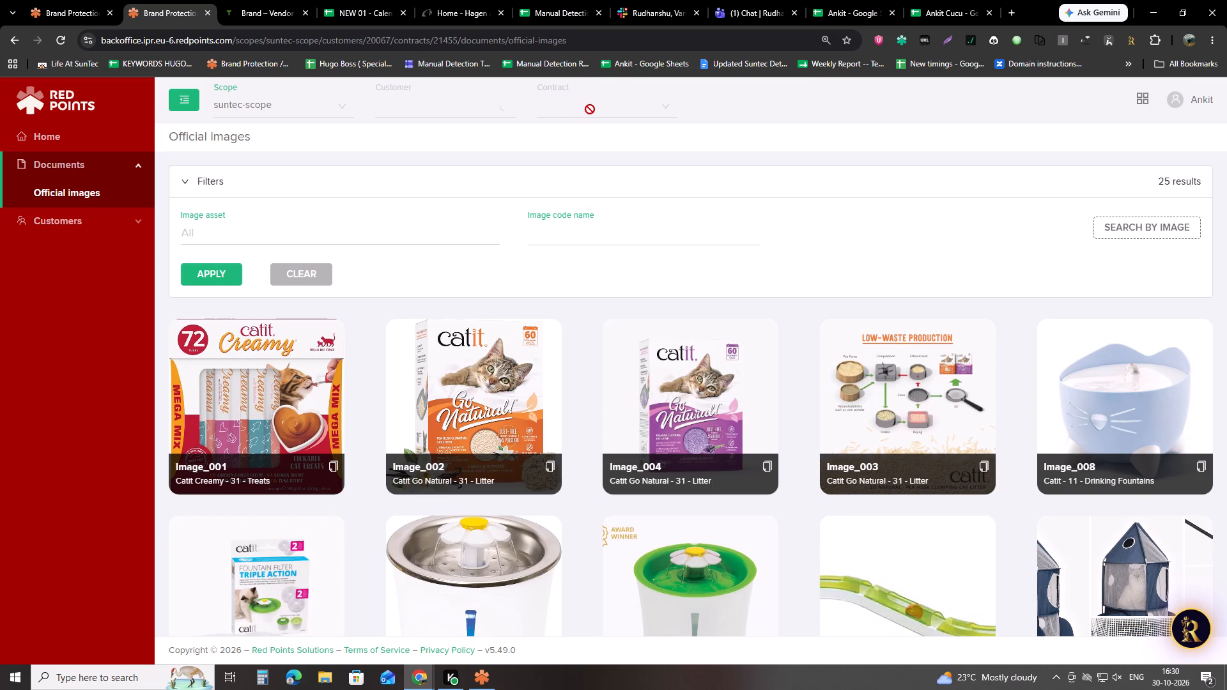
pyautogui.doubleClick(590, 109)
pyautogui.click(590, 109)
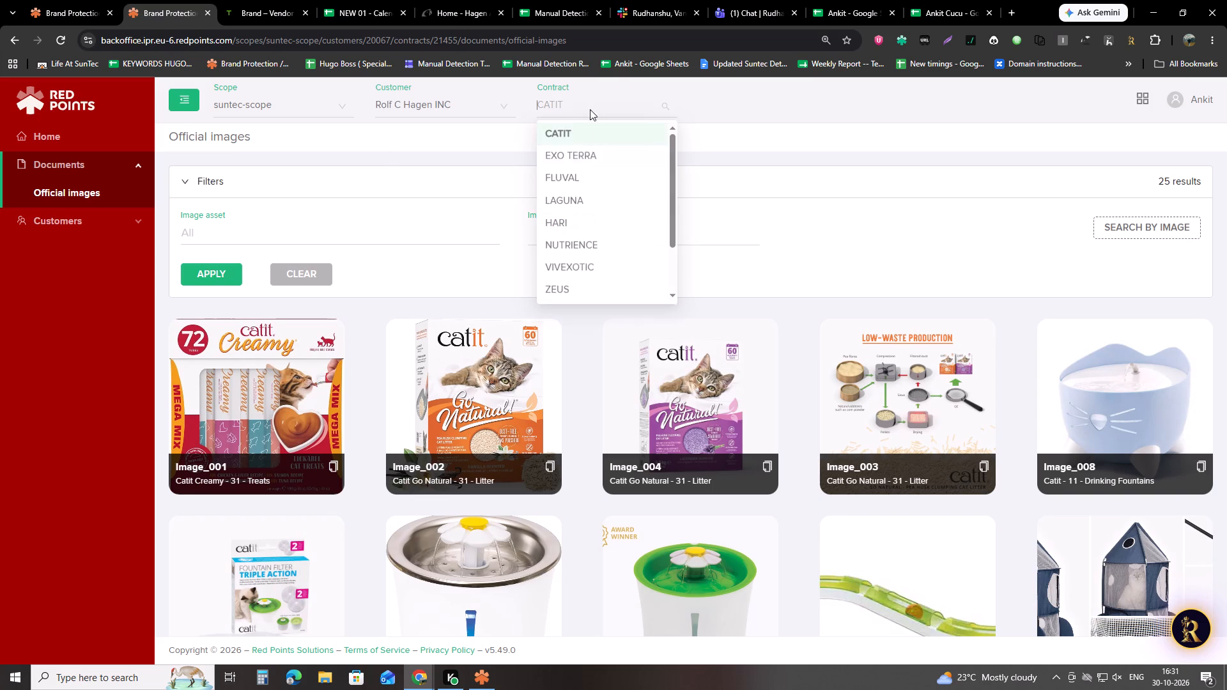
pyautogui.click(581, 217)
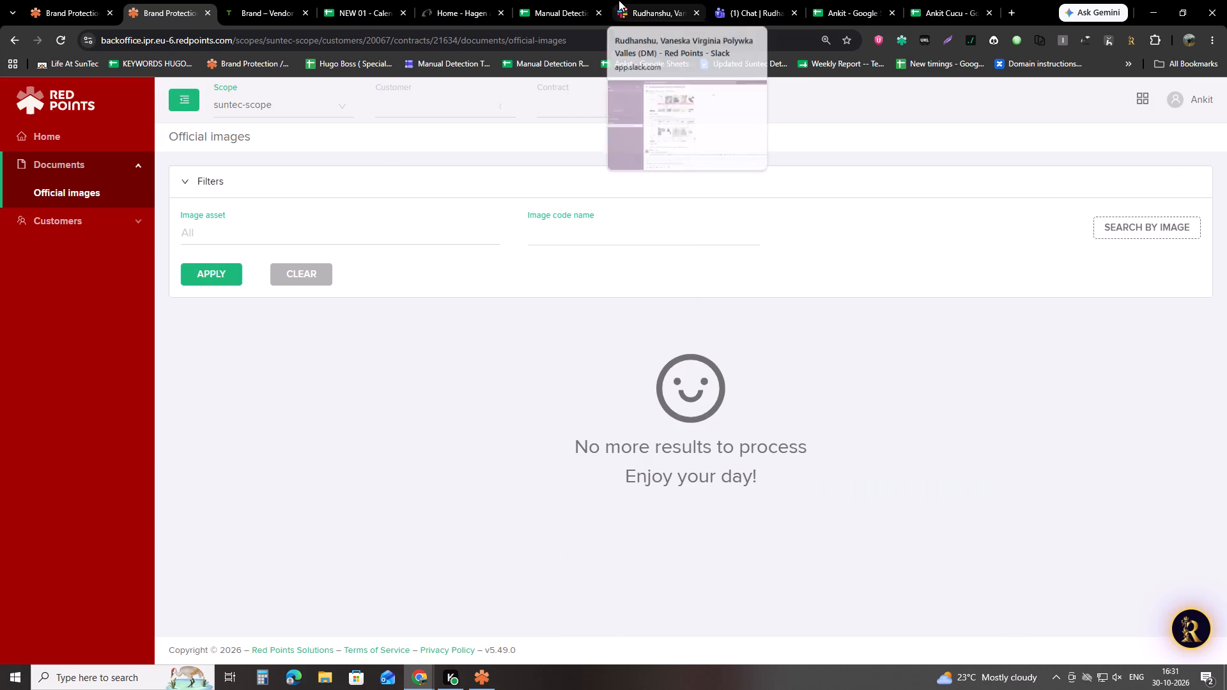
# Return to the Suntec calendar and reset the week Oct 26 - Oct 31 % SUCCESS column filter to include all values.
pyautogui.click(855, 0)
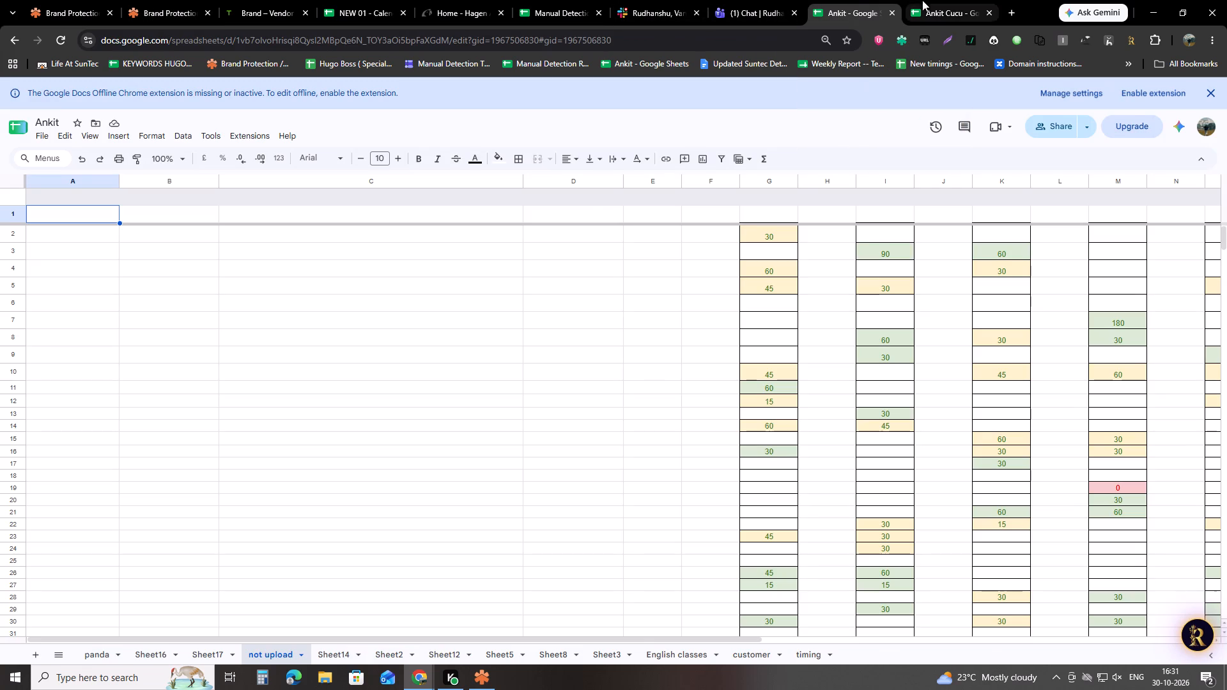
pyautogui.click(922, 0)
pyautogui.click(319, 0)
pyautogui.scroll(13, 851, 329)
pyautogui.scroll(-1, 1014, 443)
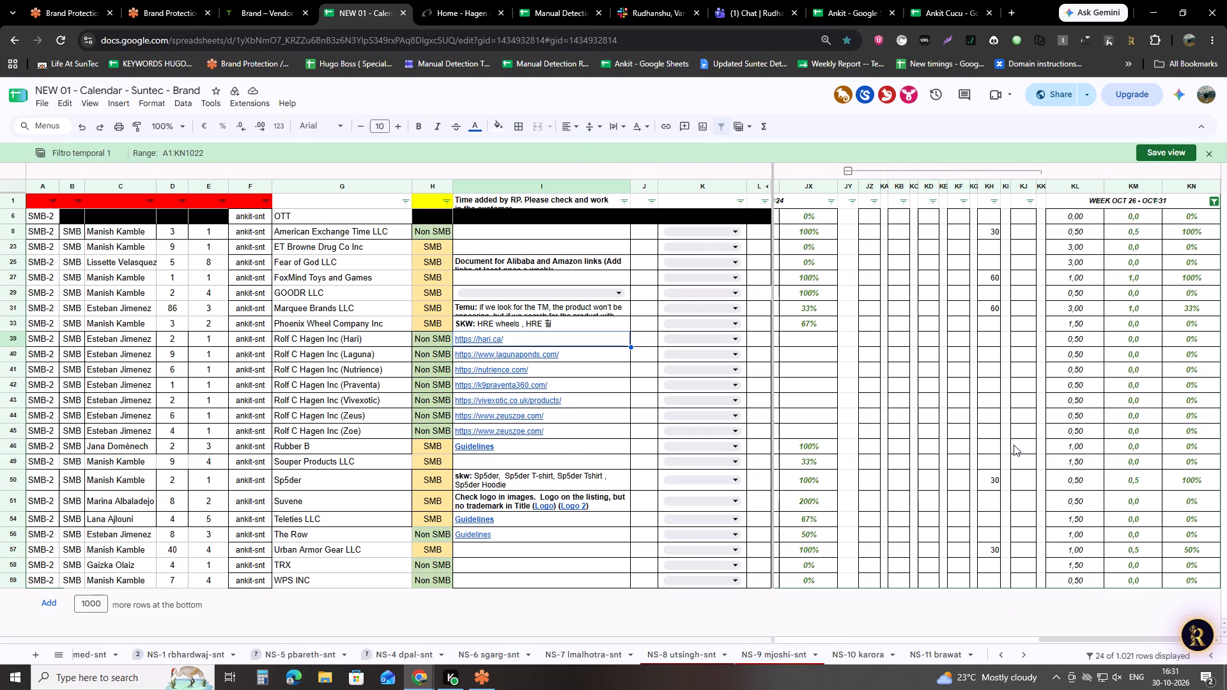
pyautogui.scroll(6, 1014, 445)
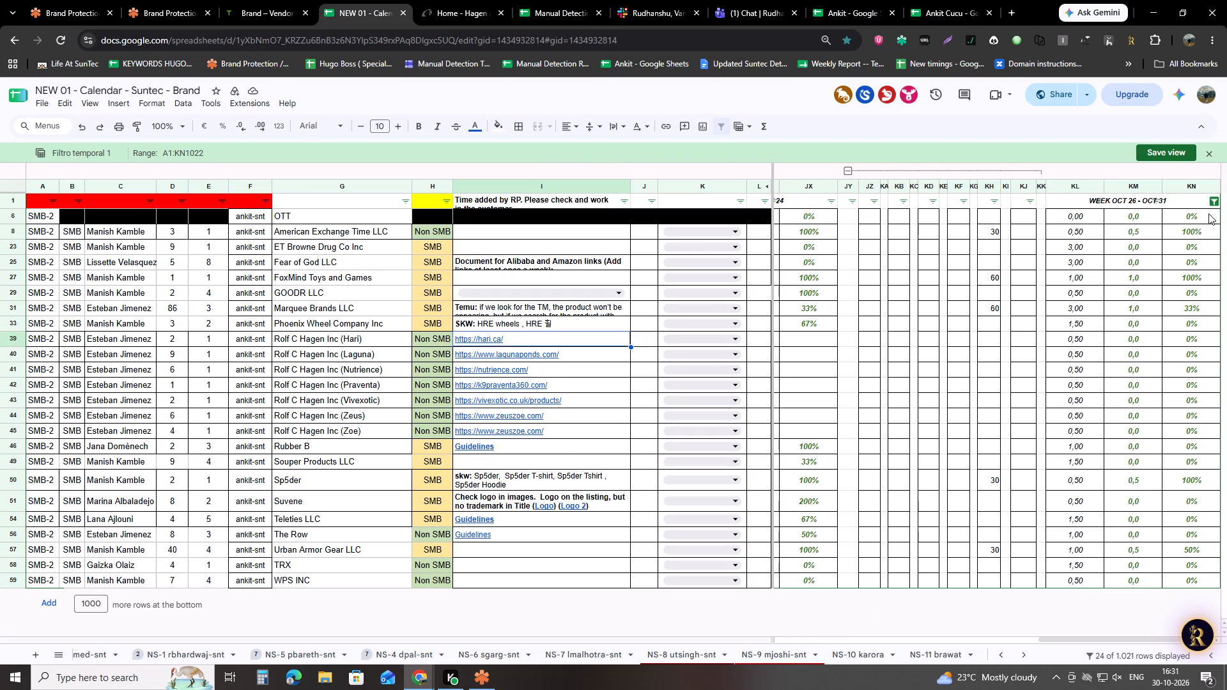
pyautogui.click(1214, 204)
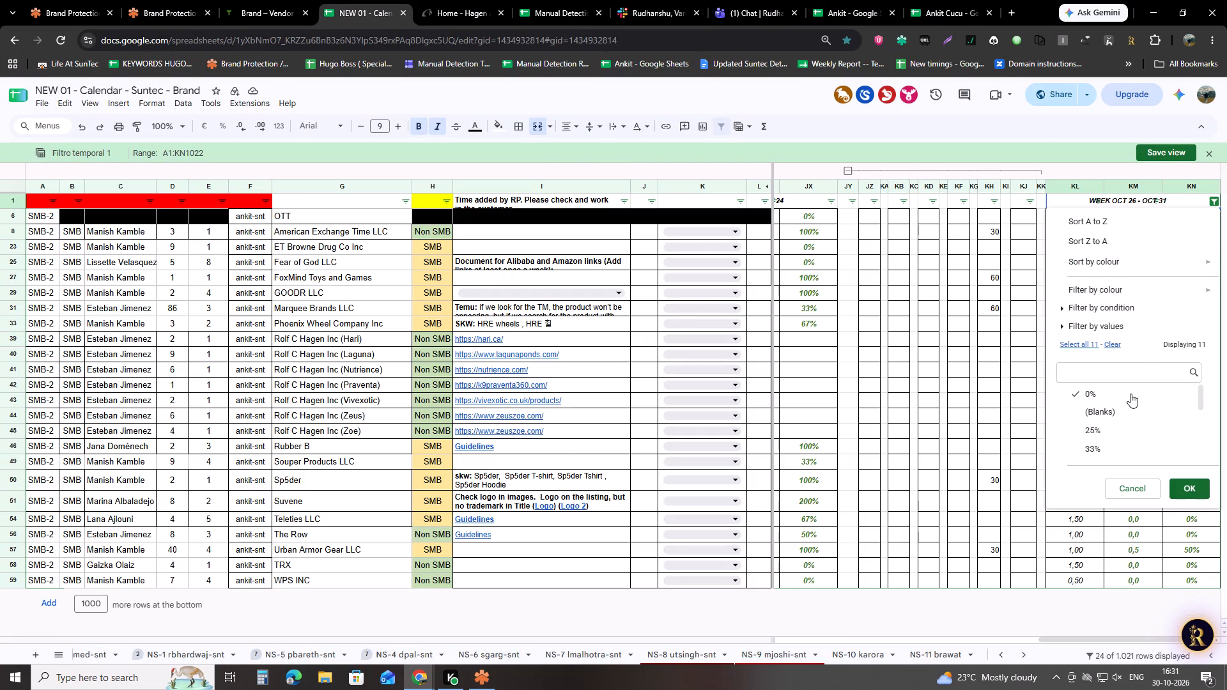
pyautogui.click(1131, 394)
pyautogui.click(1067, 351)
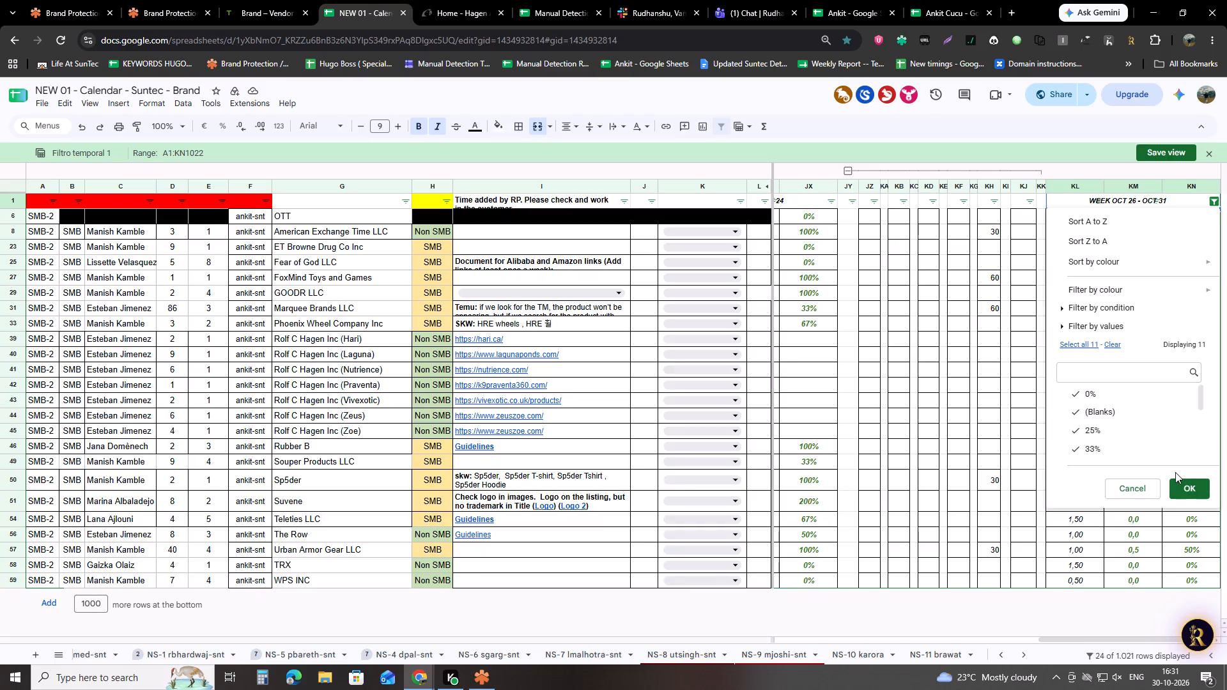
pyautogui.click(1175, 472)
pyautogui.click(1181, 486)
# Filter the calendar's 30/10 column to hide rows without an entry.
pyautogui.scroll(3, 987, 272)
pyautogui.click(994, 200)
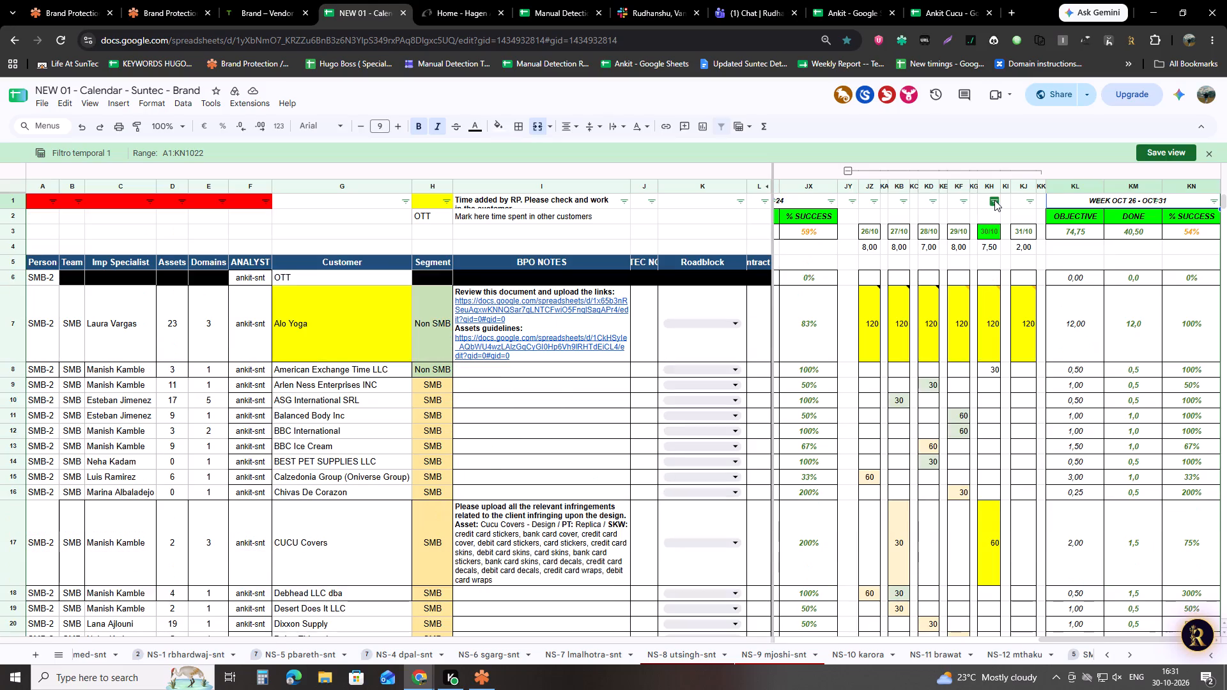
pyautogui.click(888, 391)
pyautogui.click(982, 482)
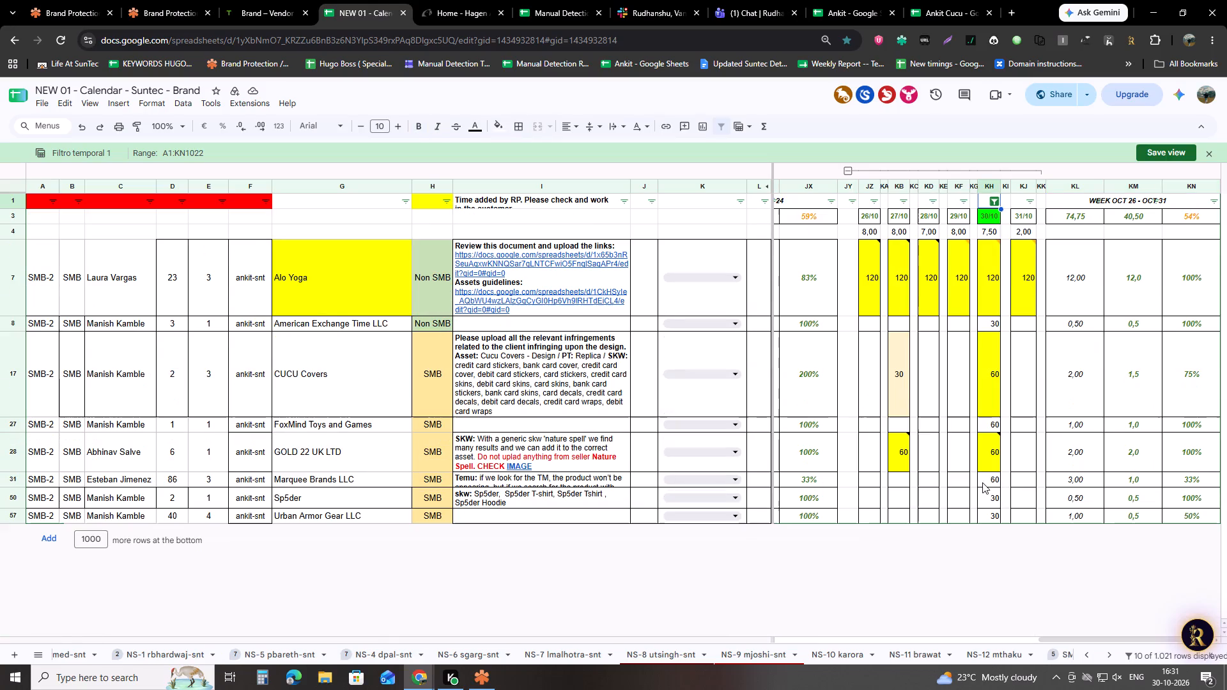
# Select the 30/10 entry for American Exchange Time LLC.
pyautogui.click(989, 321)
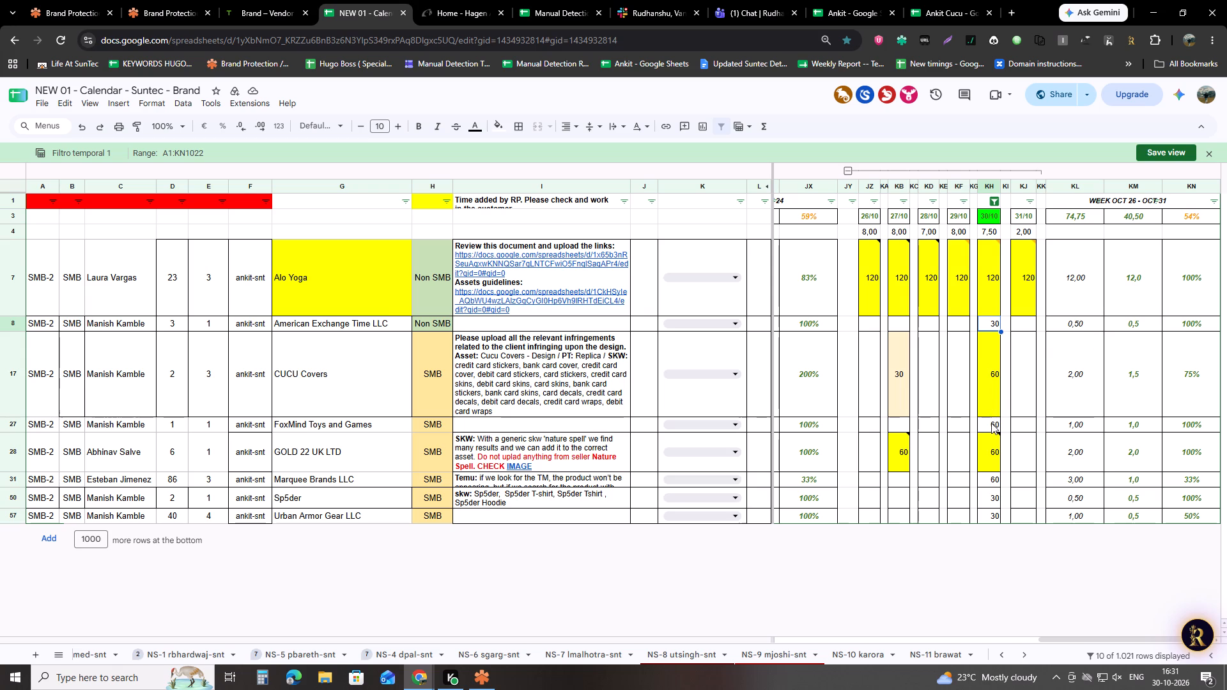